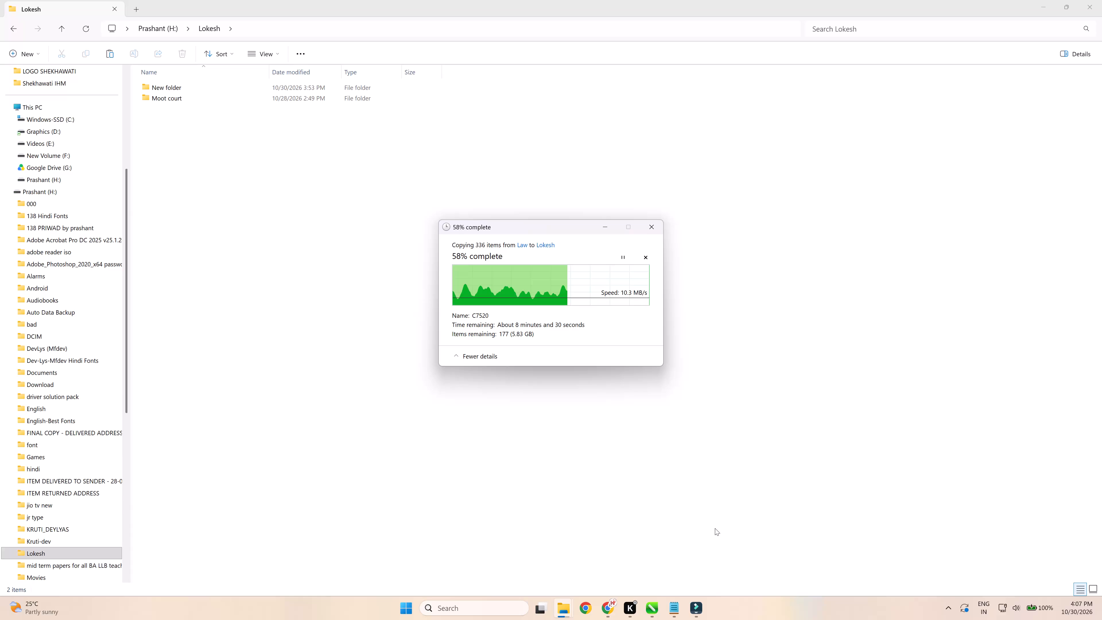
Switch to Wondershare Filmora and close the completed moot court export window.
left_click(564, 617)
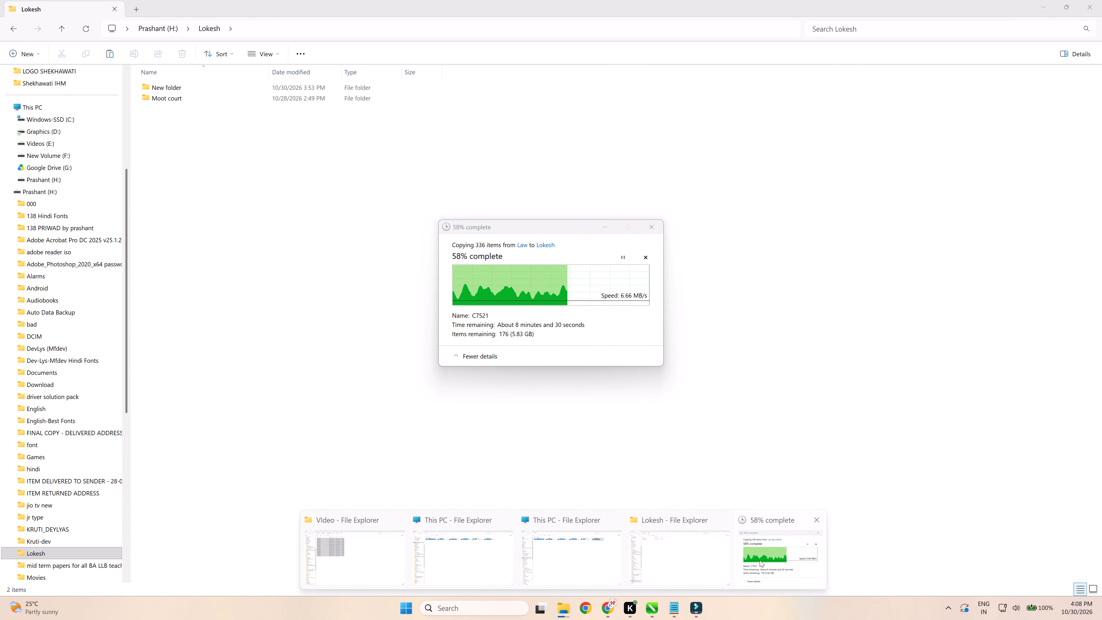
left_click(696, 611)
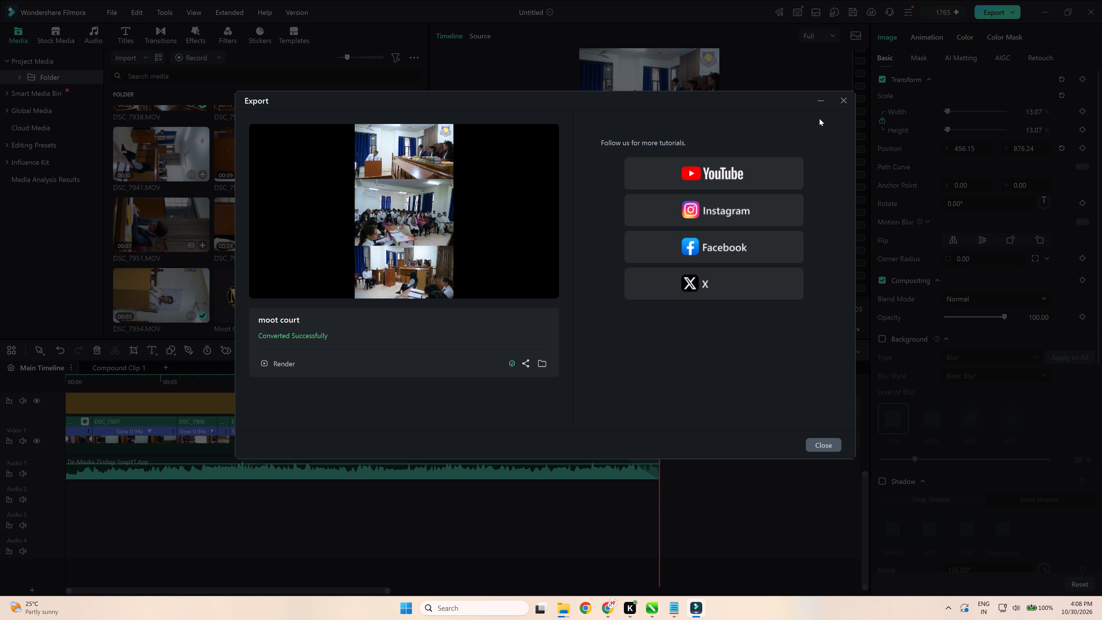
left_click(848, 100)
Save the project file under the name moot court in the outputs folder.
key("ctrl+s")
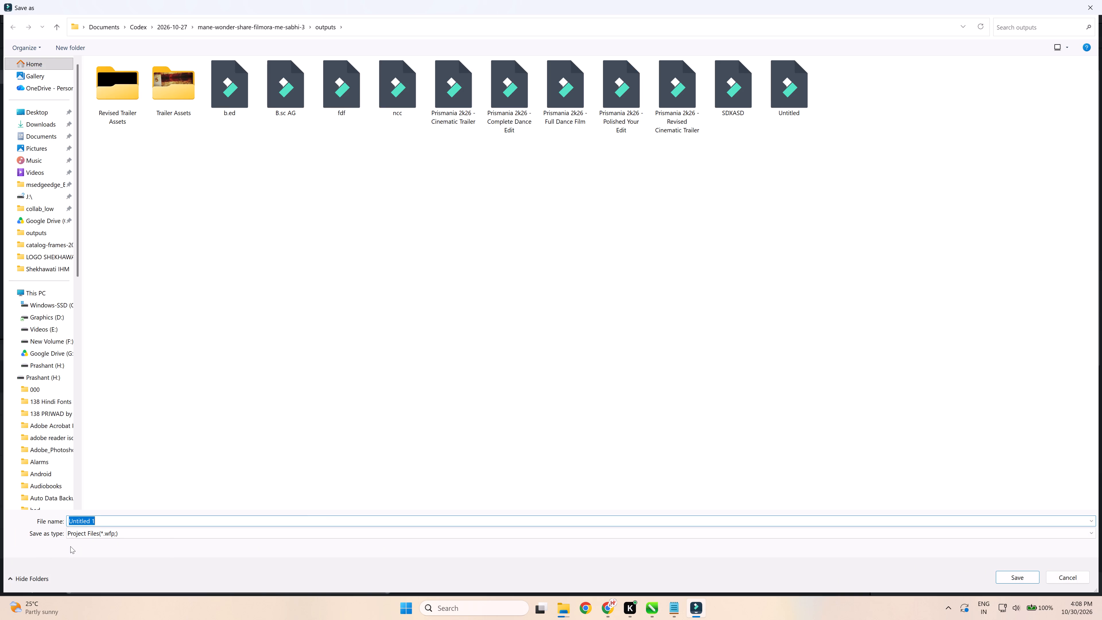
key("super+v")
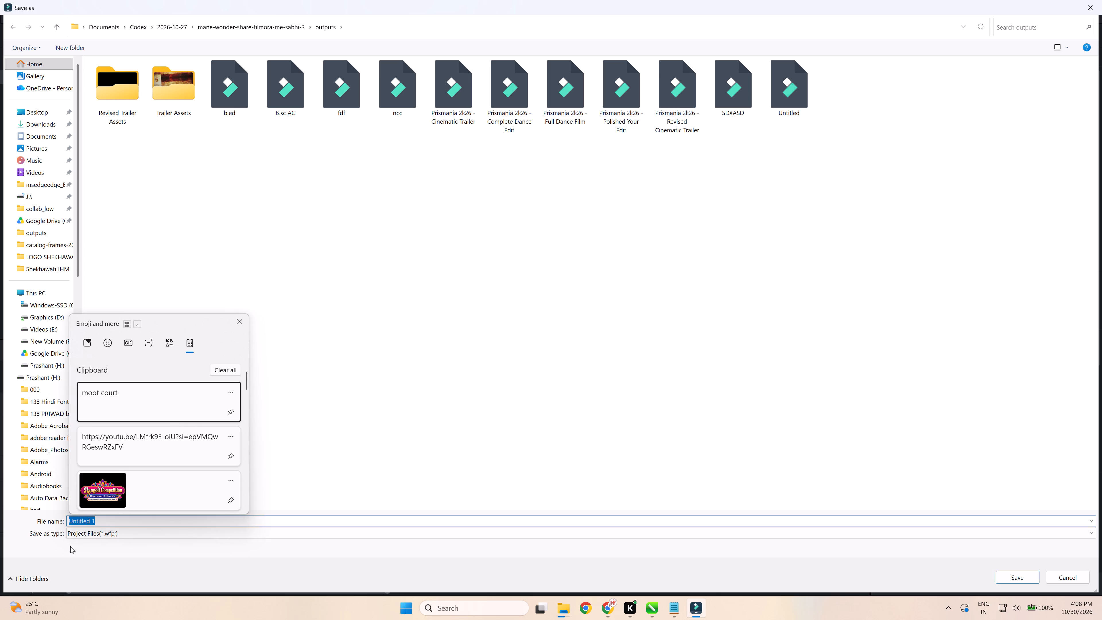
key("Return")
key("ctrl+v")
key("Return")
key("ctrl+v")
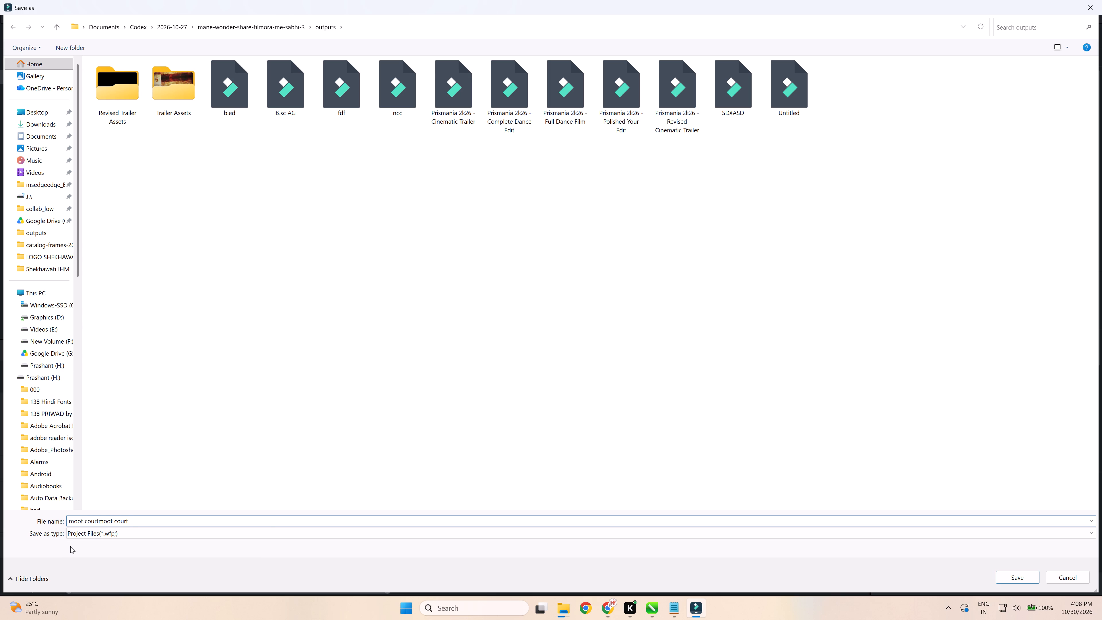
key("ctrl+z")
key("super+v")
key("Return")
key("ctrl+v")
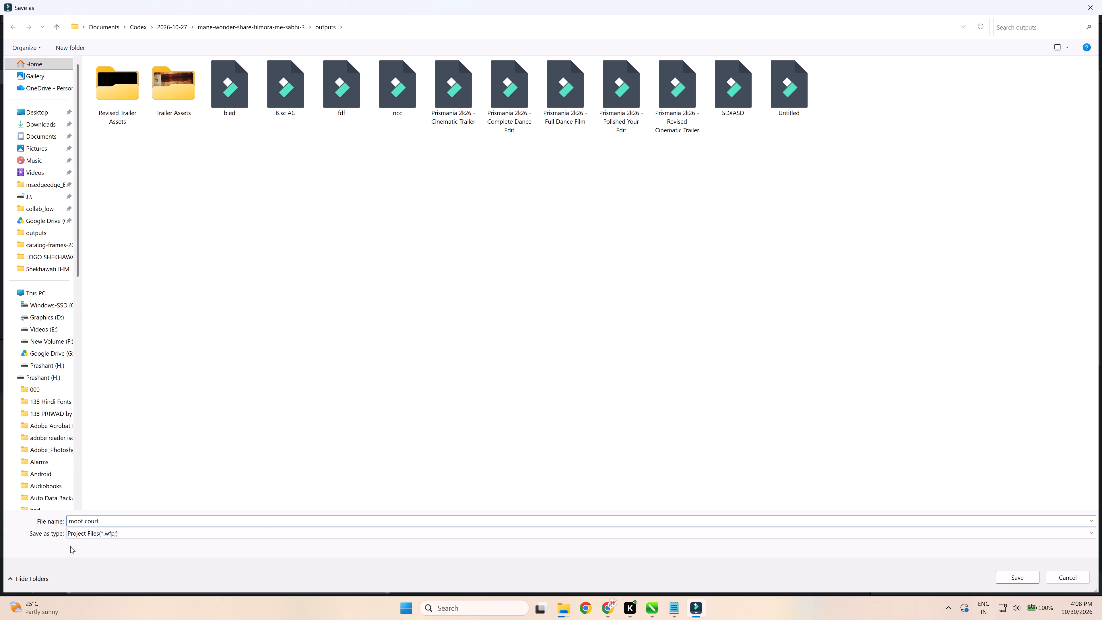
key("Return")
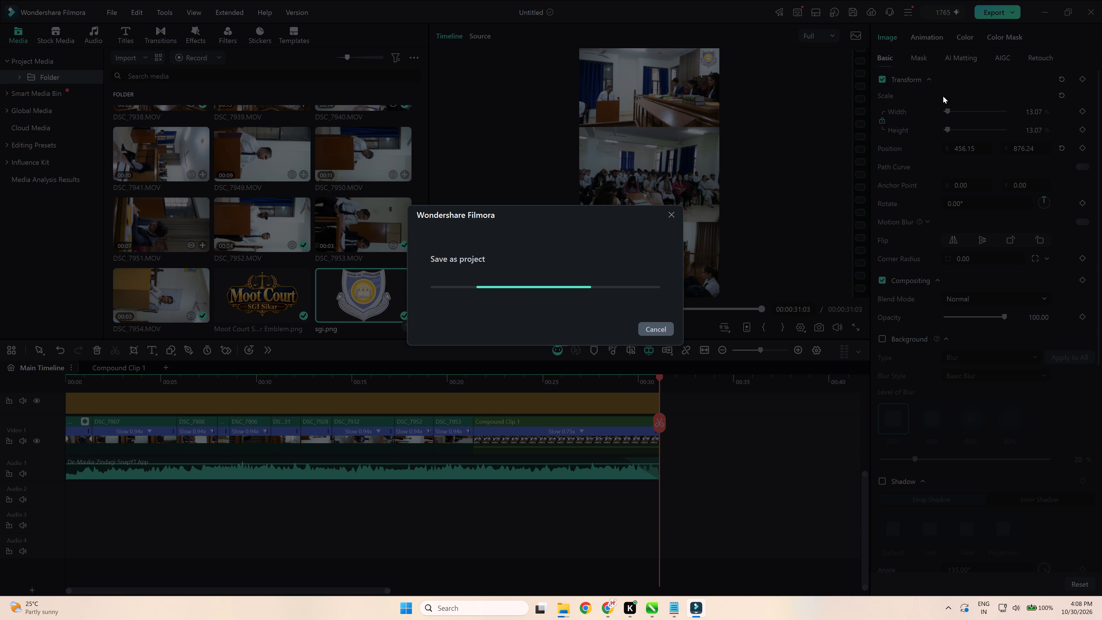
Close the moot court project and create a new blank 16:9 project.
left_click(1091, 9)
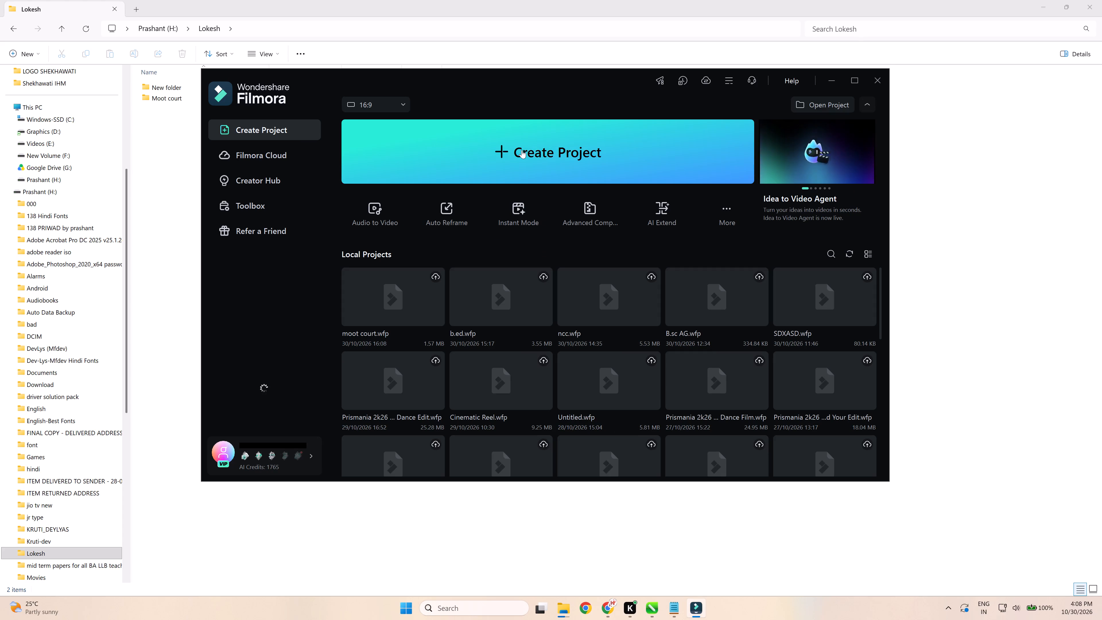
left_click(522, 150)
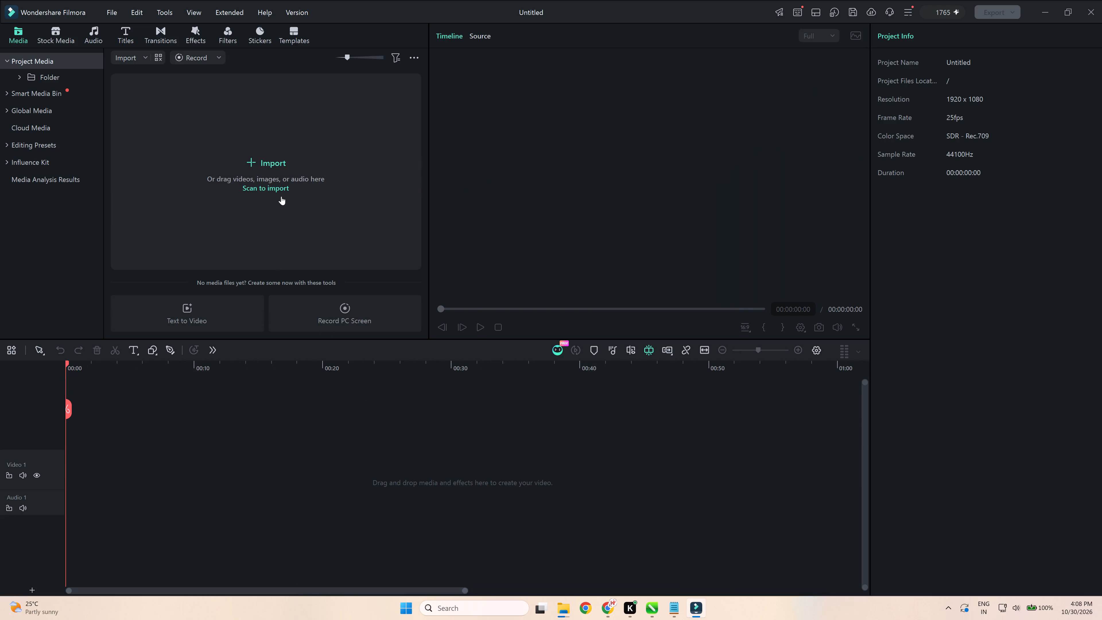
Start a media import and browse to Edit Videos > BHMS on the Videos (E:) drive, checking its Shorts subfolder.
left_click(285, 218)
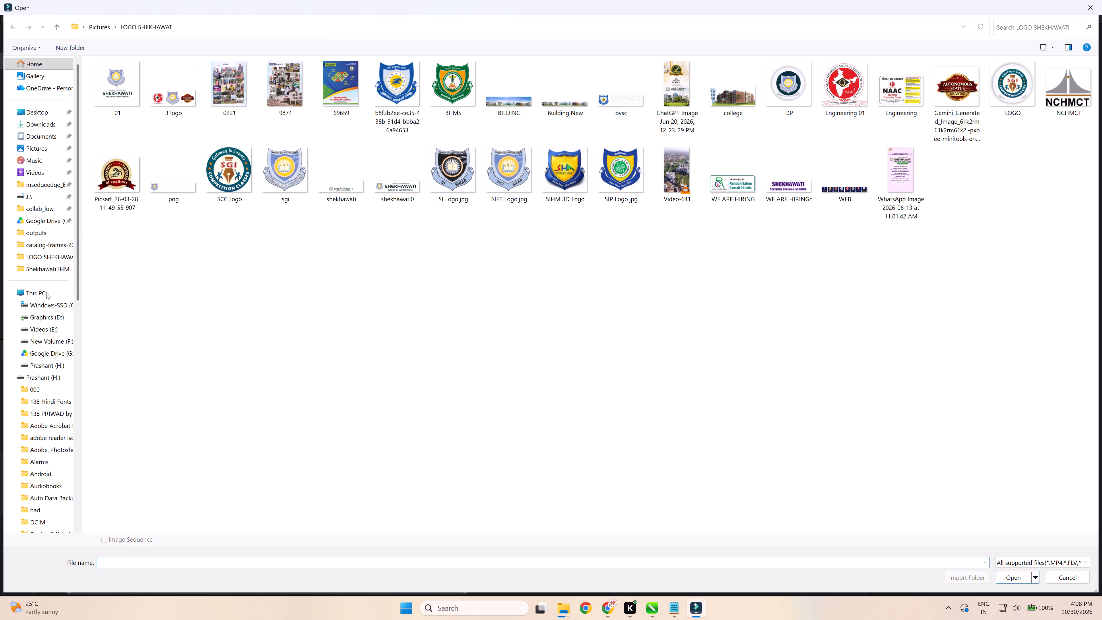
left_click(47, 331)
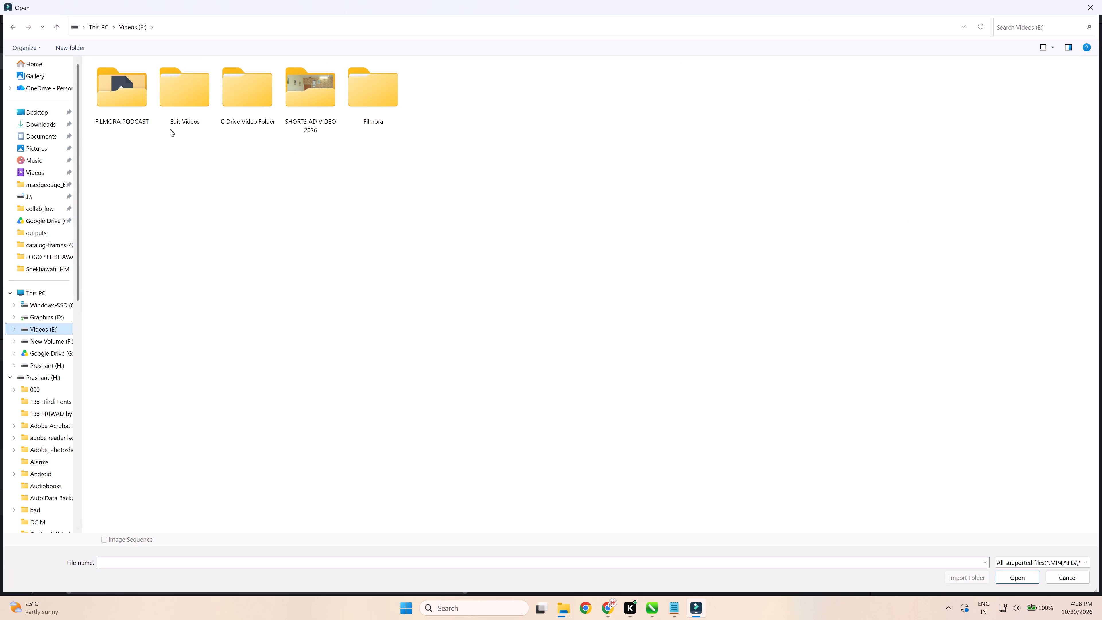
double_click(174, 104)
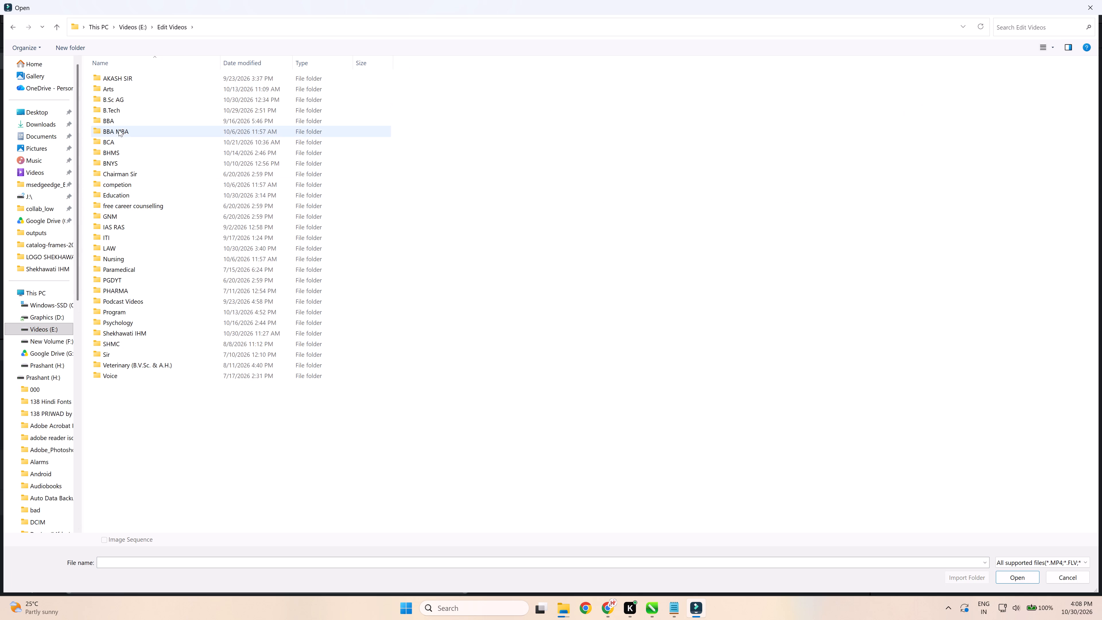
double_click(121, 149)
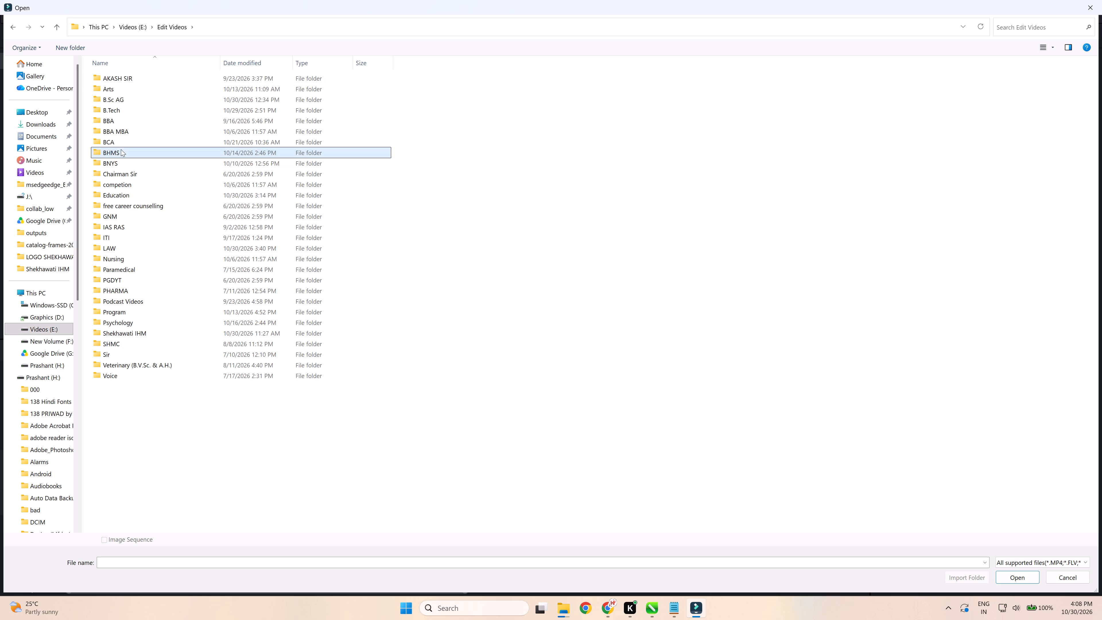
double_click(127, 84)
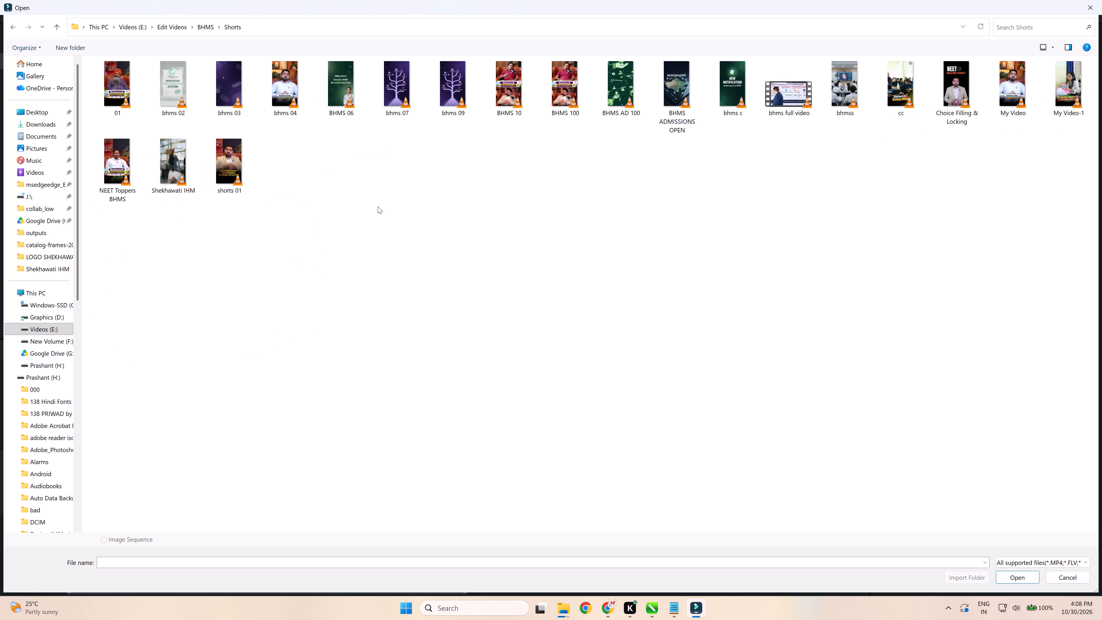
left_click(432, 217)
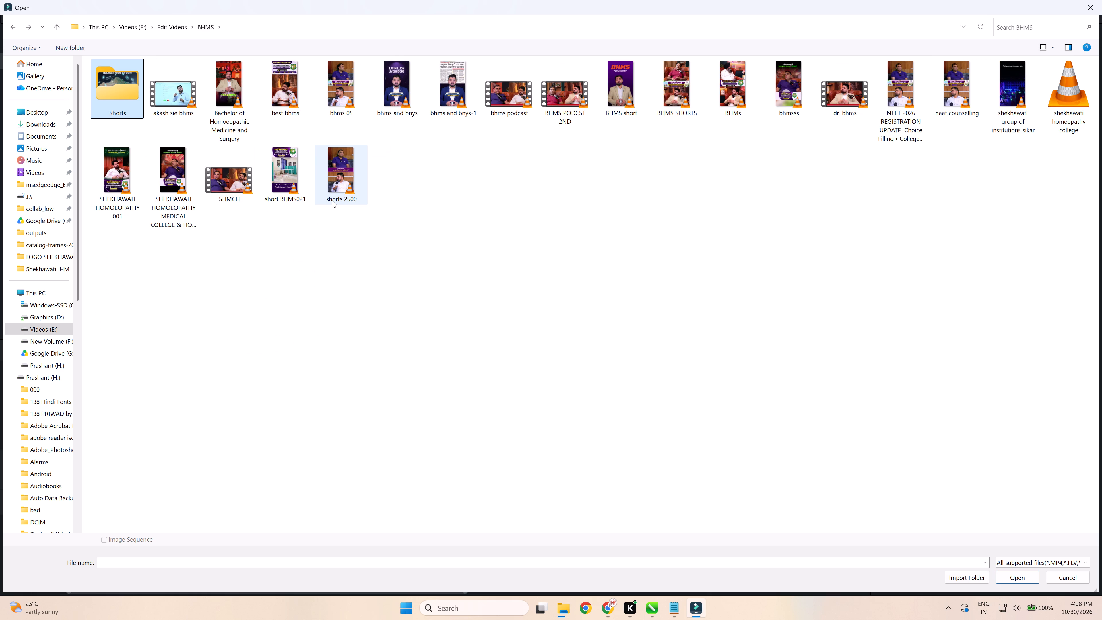
Permanently delete the SHMCH, bhms podcast, BHMS PODCST 2ND and dr. bhms videos from the BHMS folder.
left_click(243, 179)
left_click_drag(499, 137, 569, 106, "ctrl")
left_click(847, 101, "ctrl")
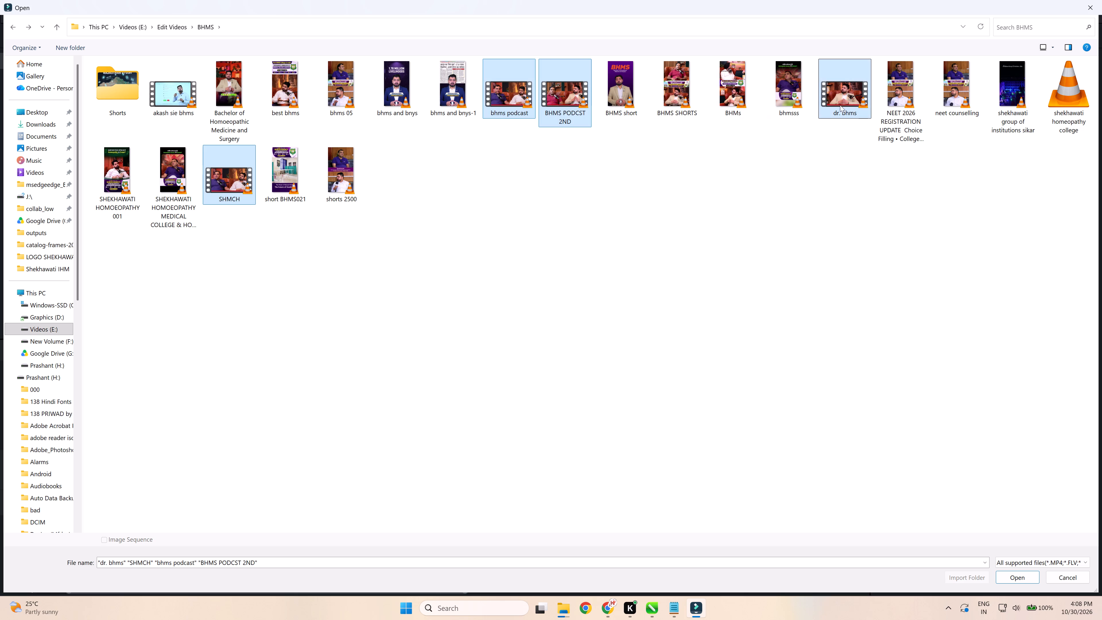
key("shift+Delete")
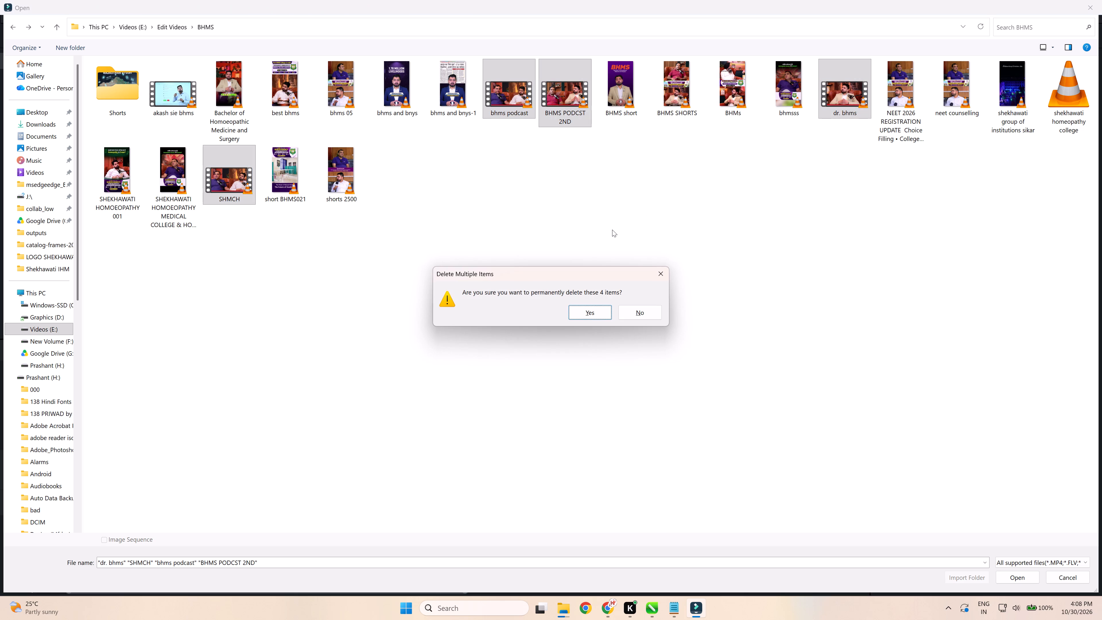
left_click(551, 258)
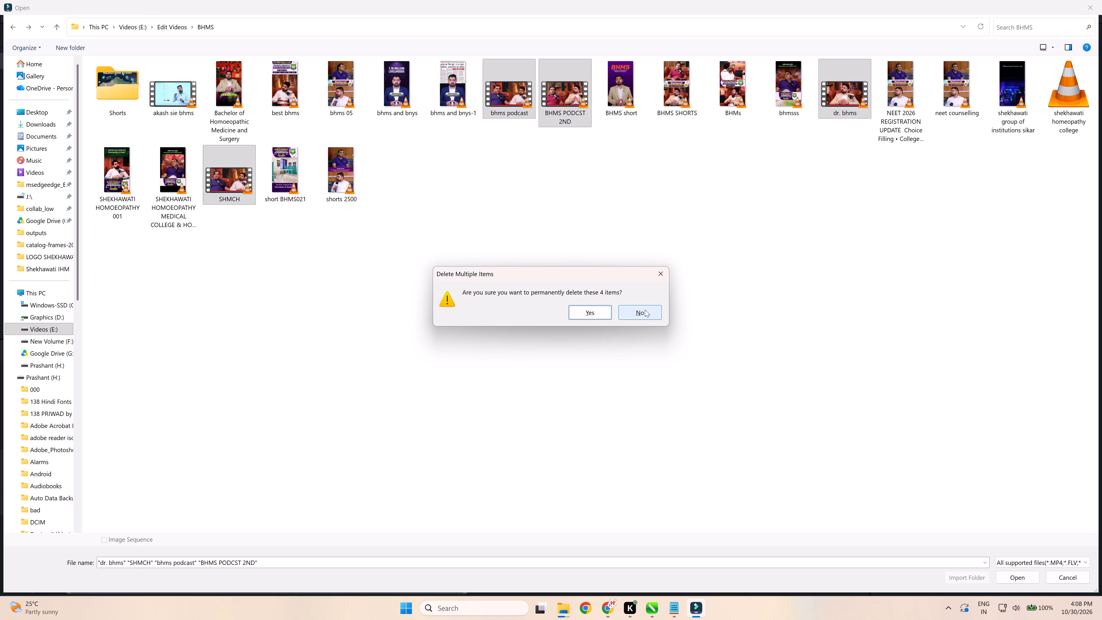
left_click(593, 310)
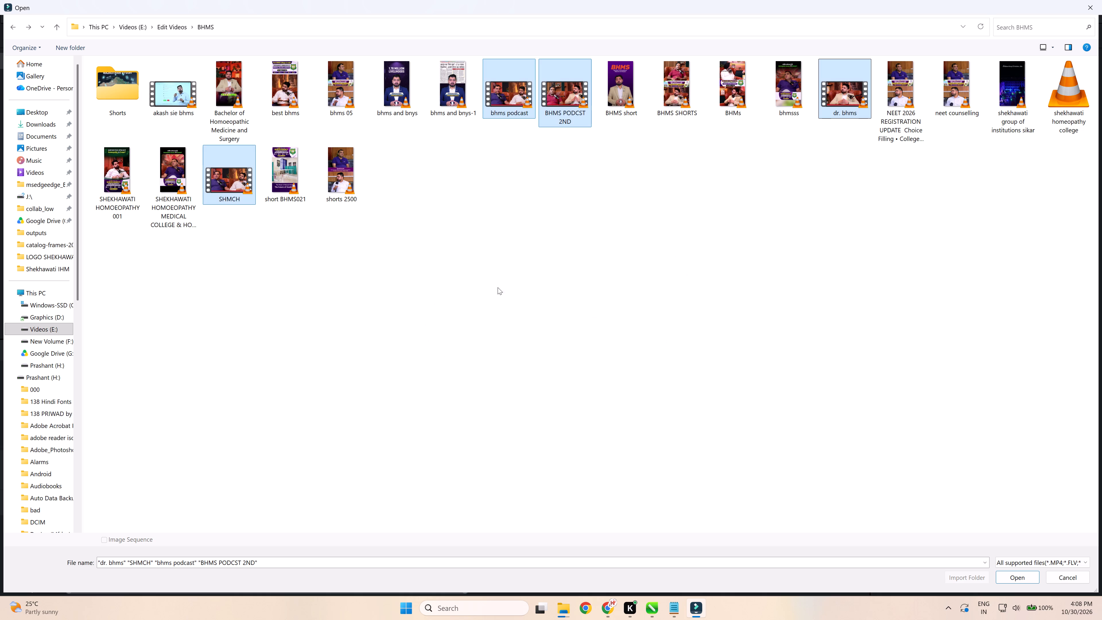
Look through the BHMS Shorts folder and the Veterinary (B.V.Sc. & A.H.) Edit and STUDENTS folders for source footage.
double_click(130, 85)
left_click(434, 225)
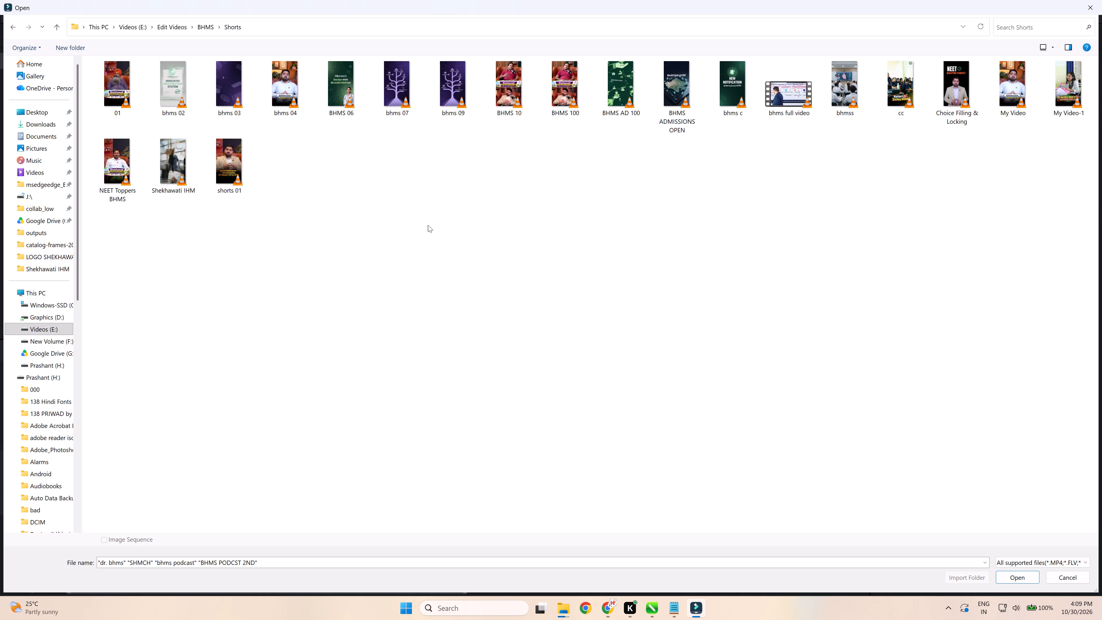
left_click_drag(286, 231, 289, 231)
double_click(121, 367)
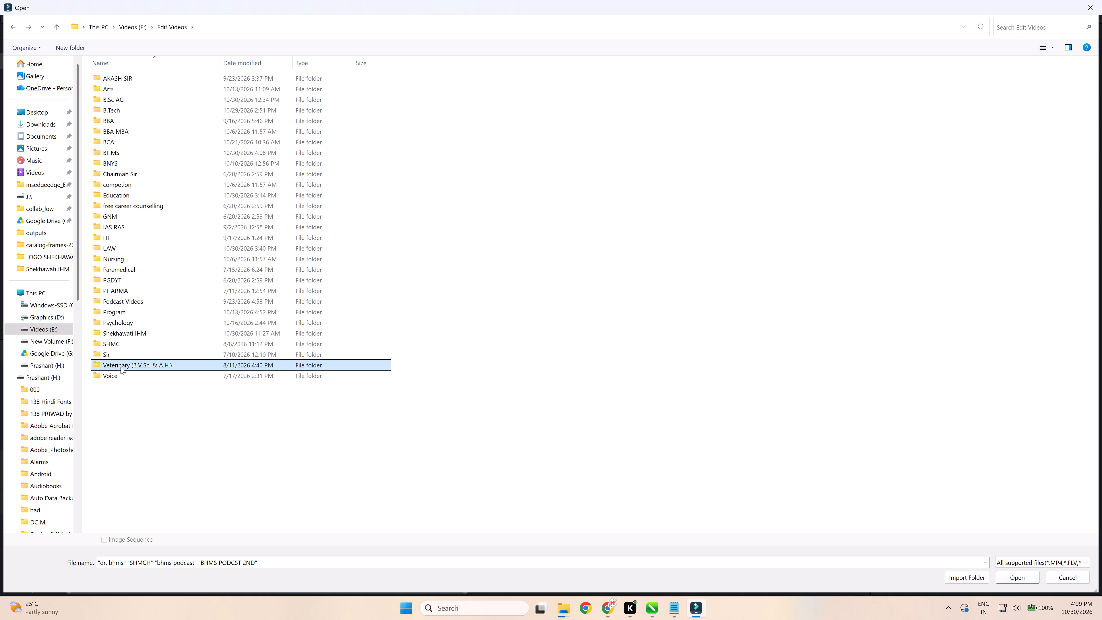
double_click(118, 80)
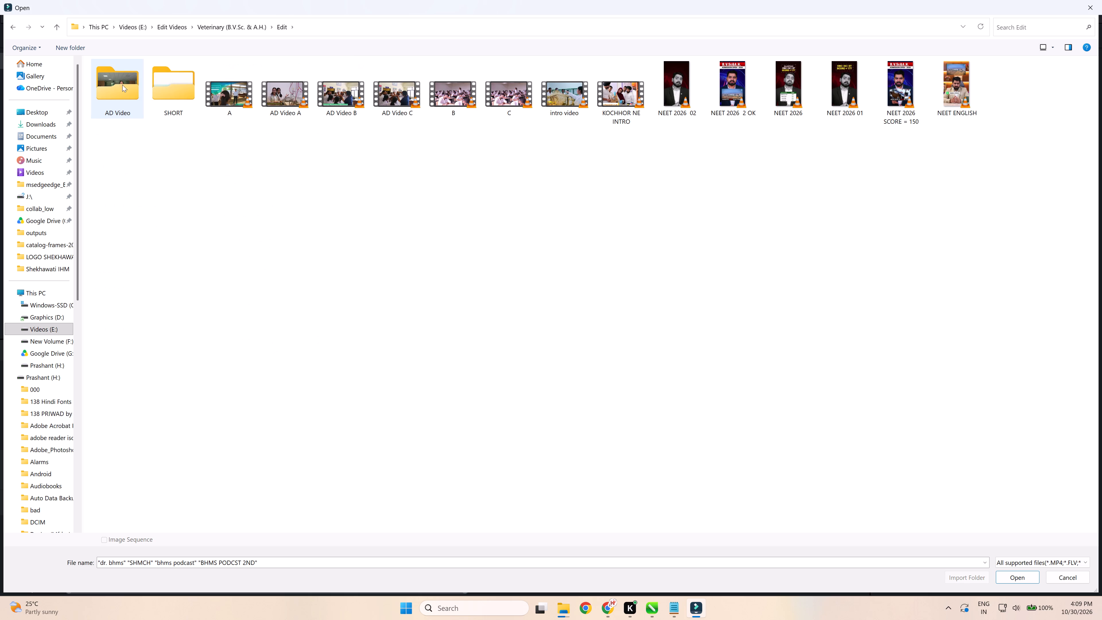
left_click(309, 216)
double_click(127, 92)
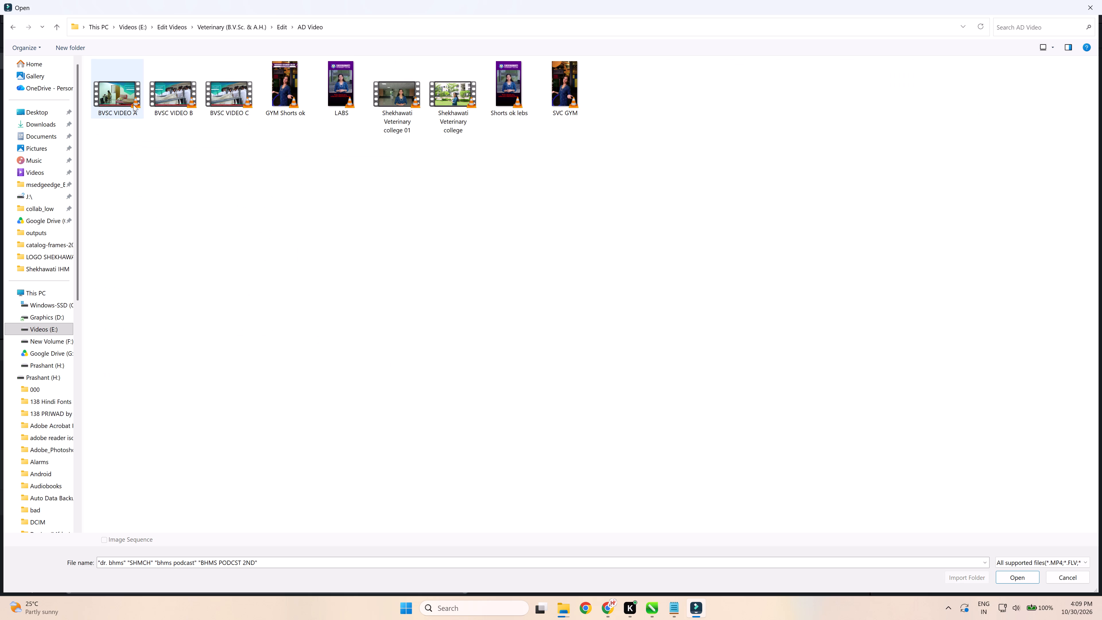
left_click_drag(179, 220, 182, 221)
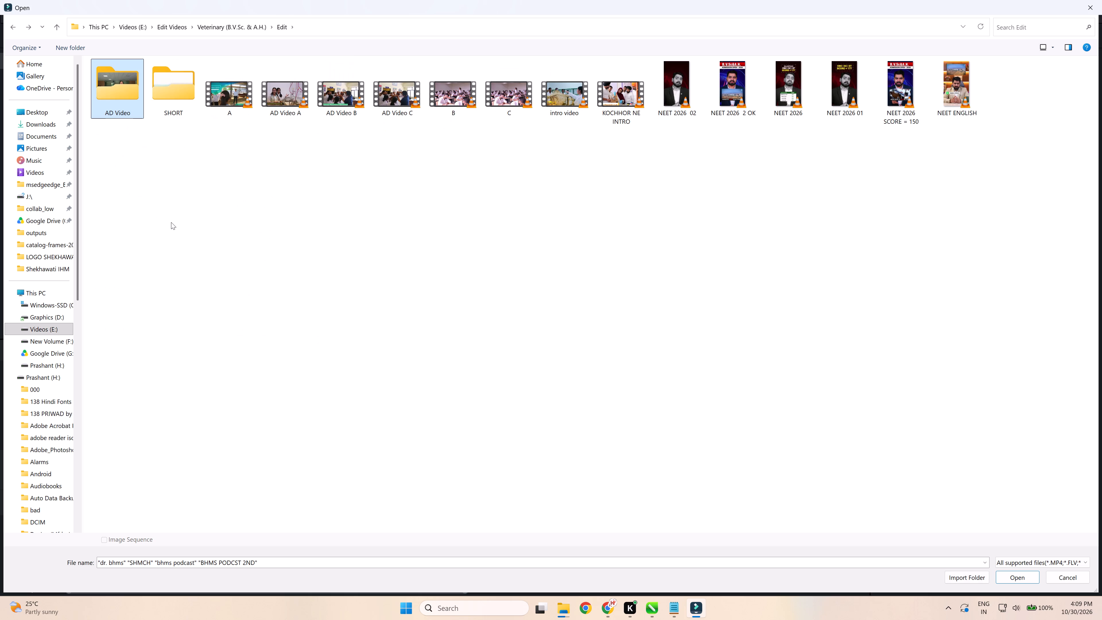
left_click(141, 232)
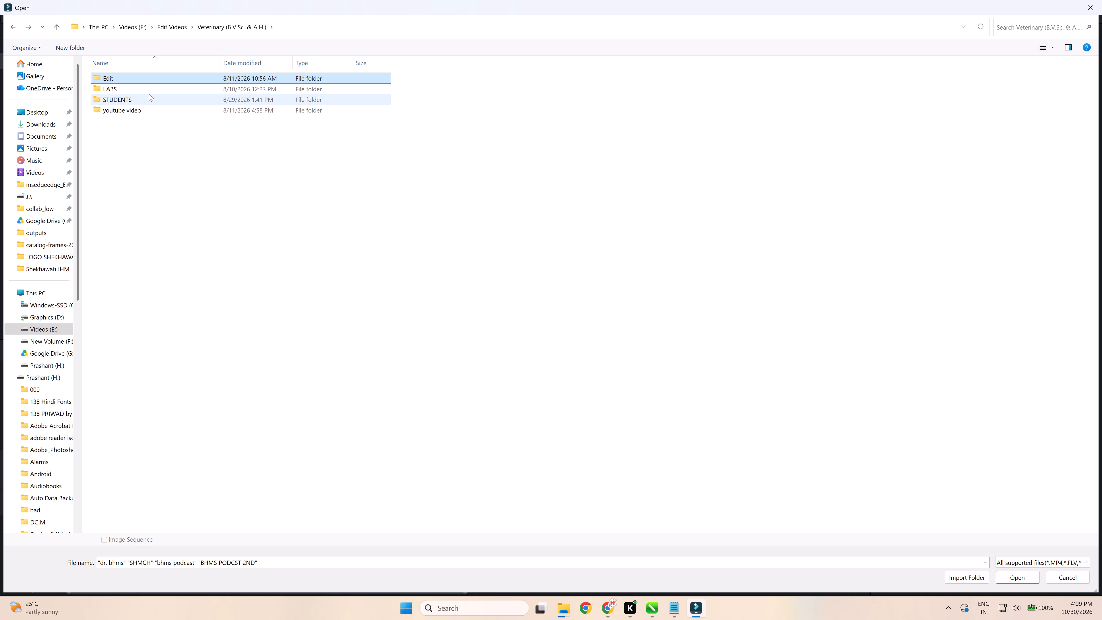
double_click(149, 102)
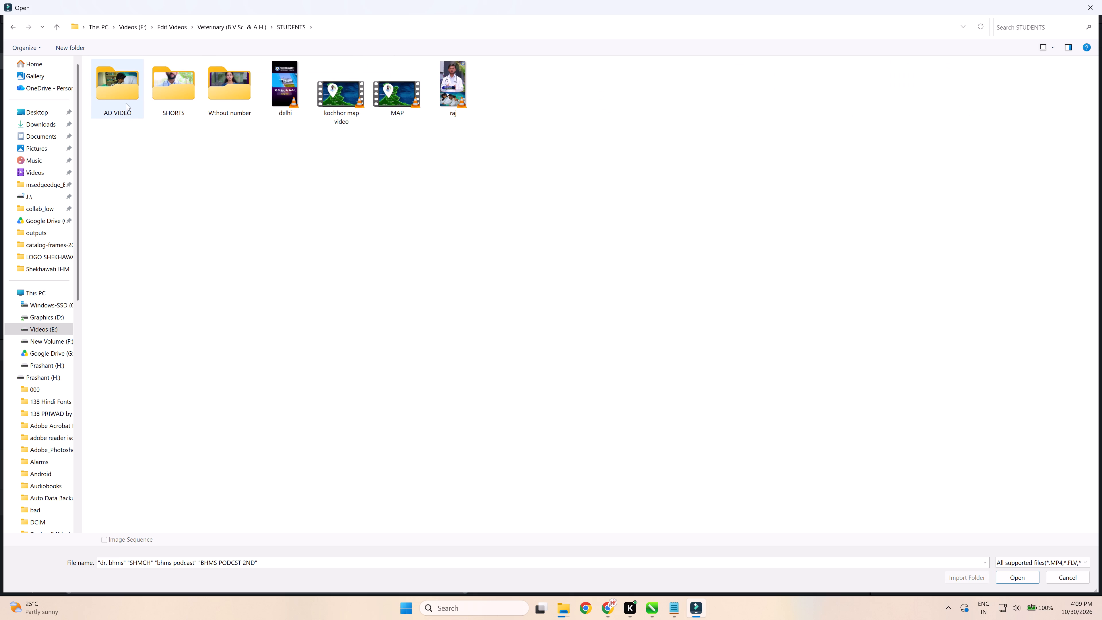
left_click(128, 104)
double_click(128, 107)
double_click(125, 109)
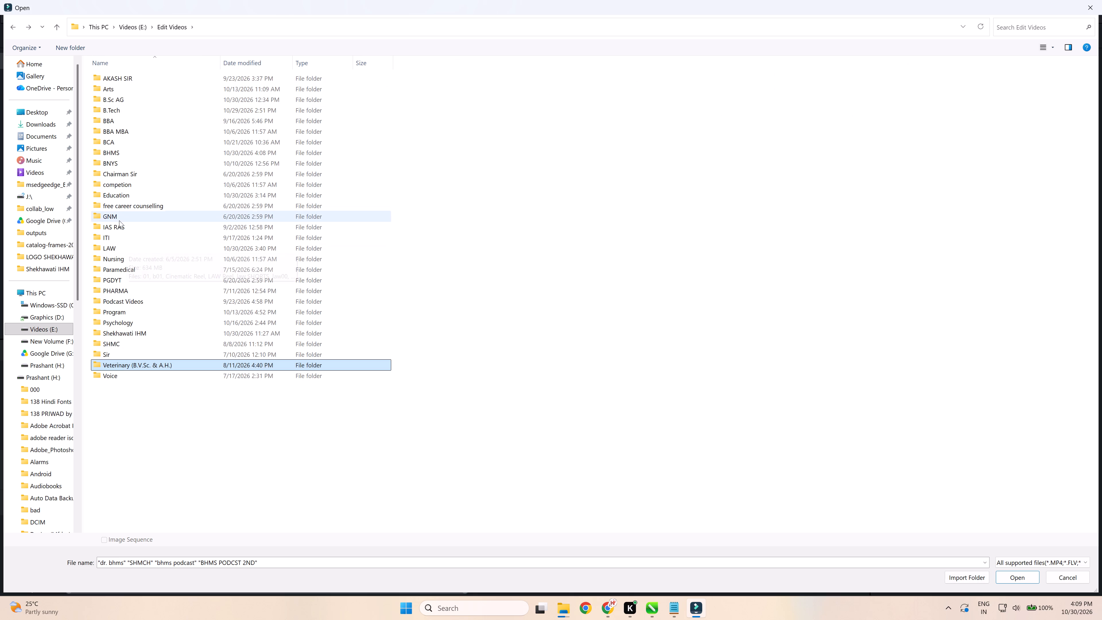
Import the SHMC, Sikar and SHMC videos from the SHMC folder under Edit Videos.
double_click(131, 340)
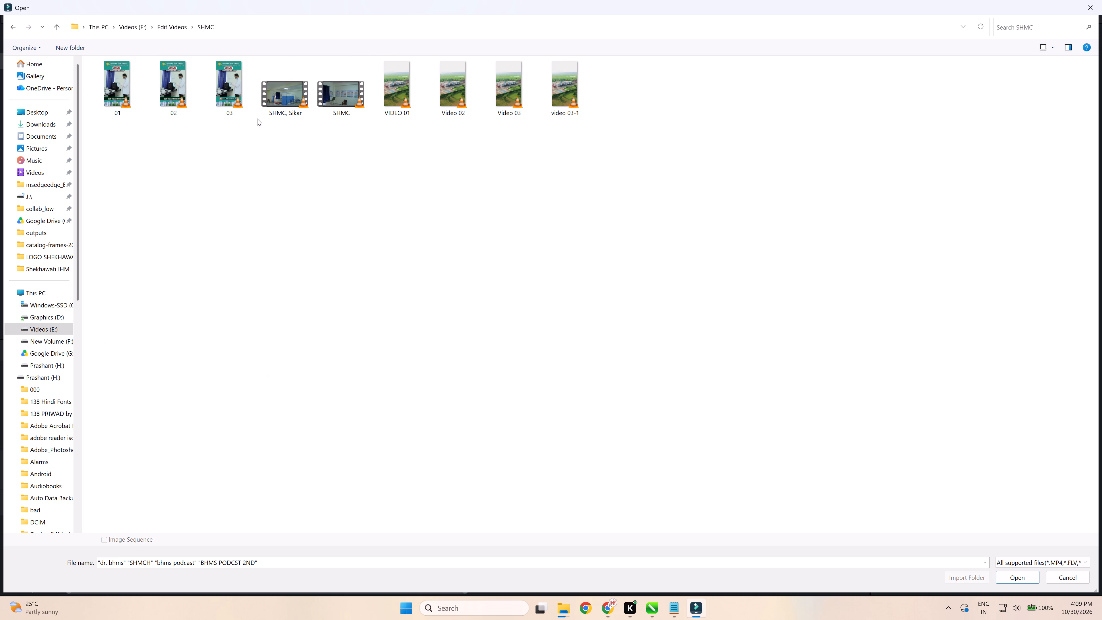
left_click_drag(281, 134, 348, 92)
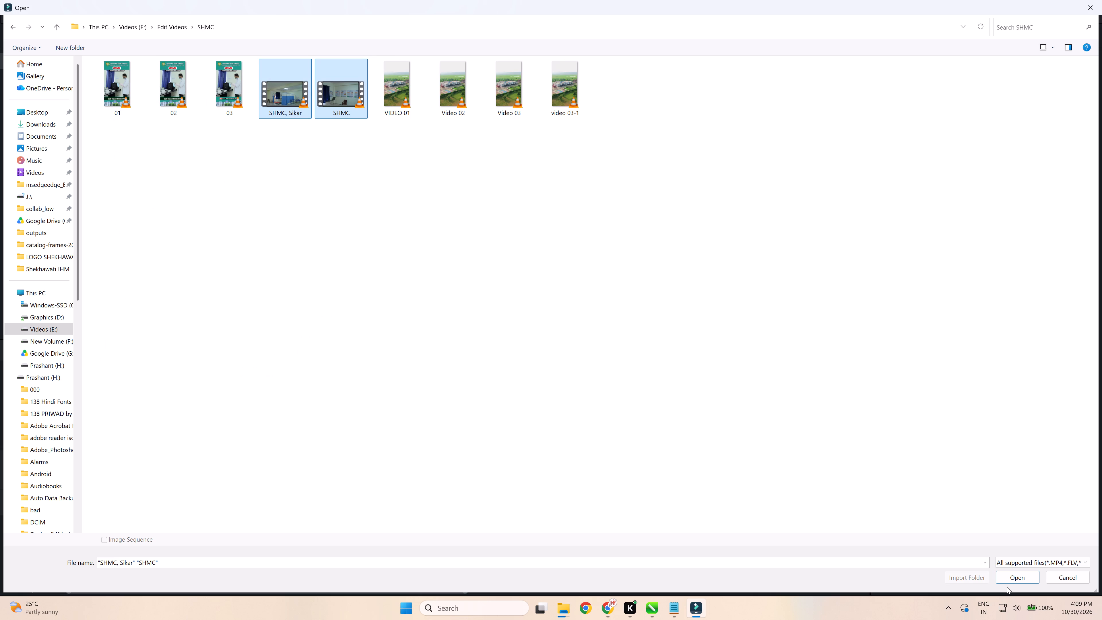
left_click(1011, 581)
left_click(271, 238)
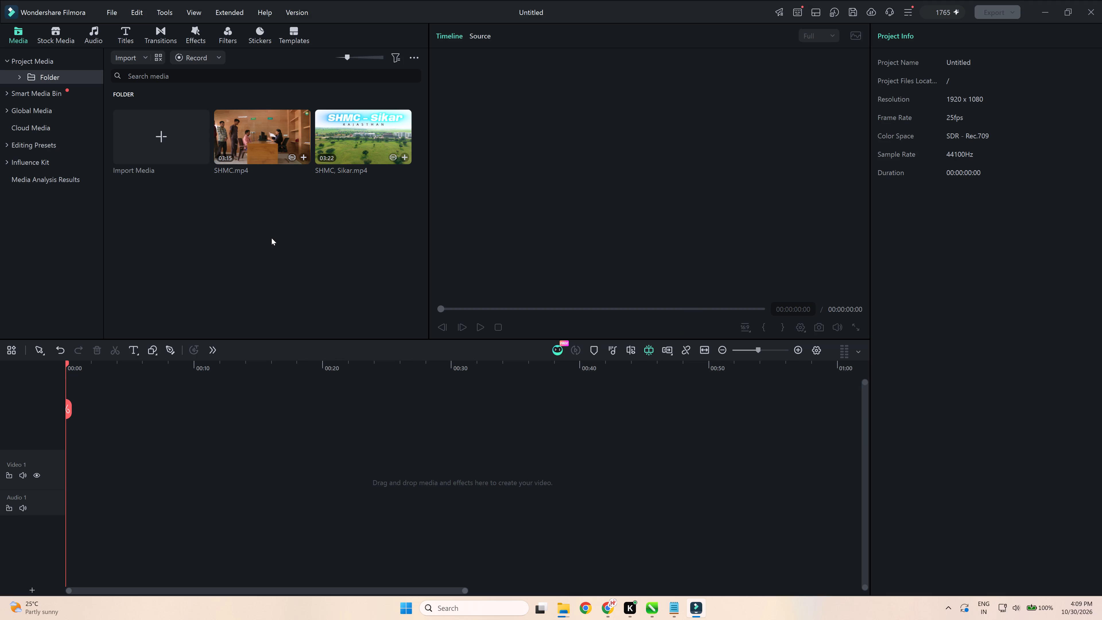
Place the SHMC, Sikar.mp4 clip at the start of the Video 1 track and play the timeline.
left_click(353, 130)
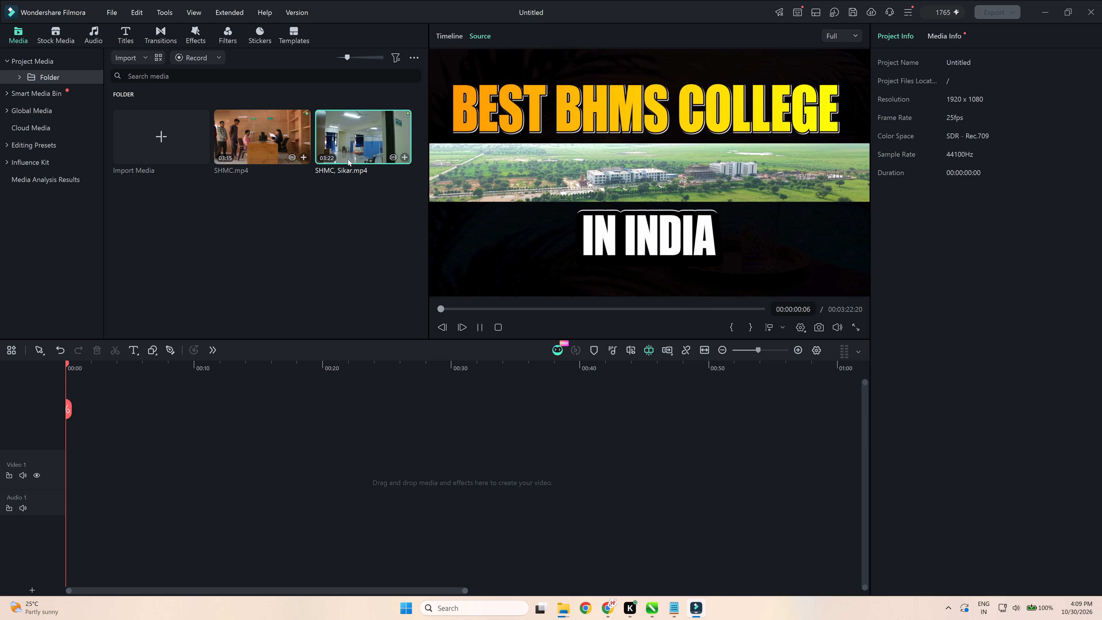
left_click_drag(358, 142, 43, 487)
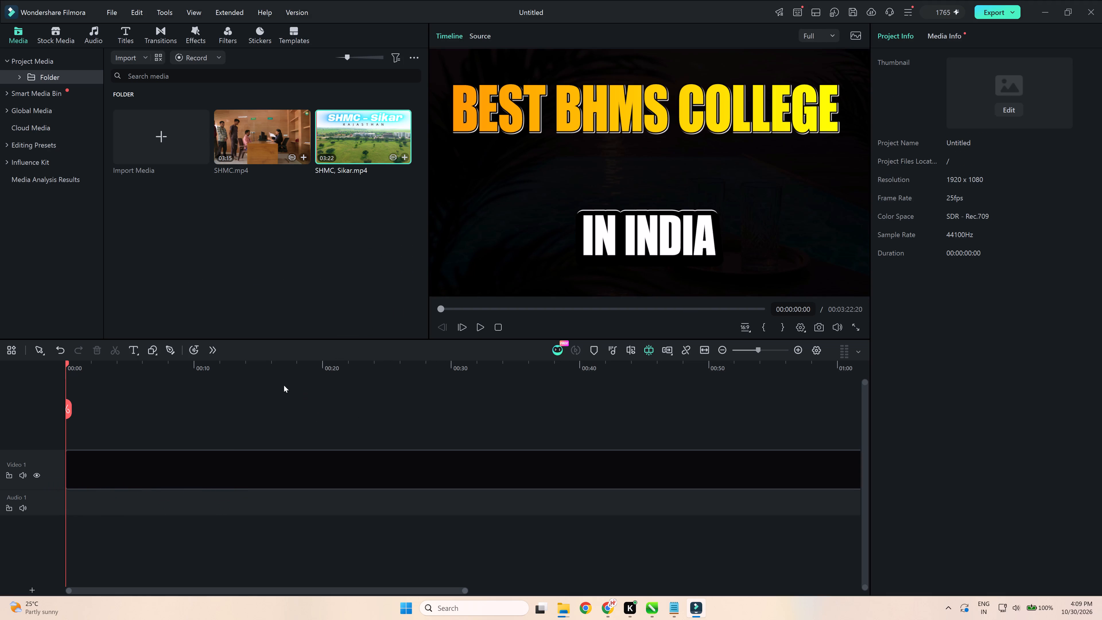
key("space")
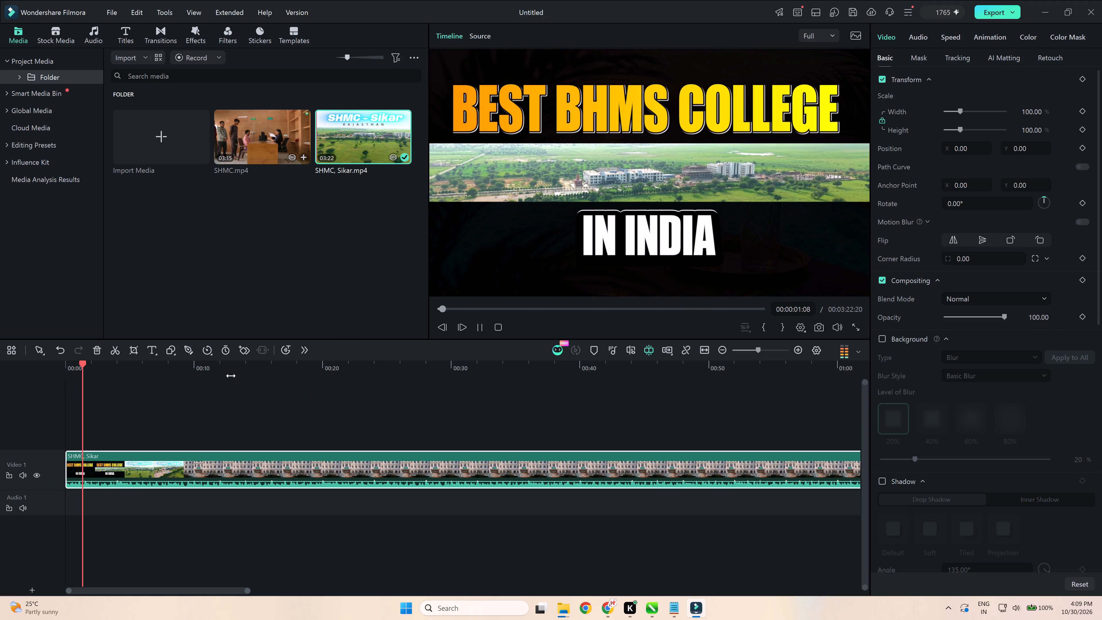
Pause playback and scrub through the whole SHMC, Sikar clip on the timeline to review its campus and facility shots.
key("space")
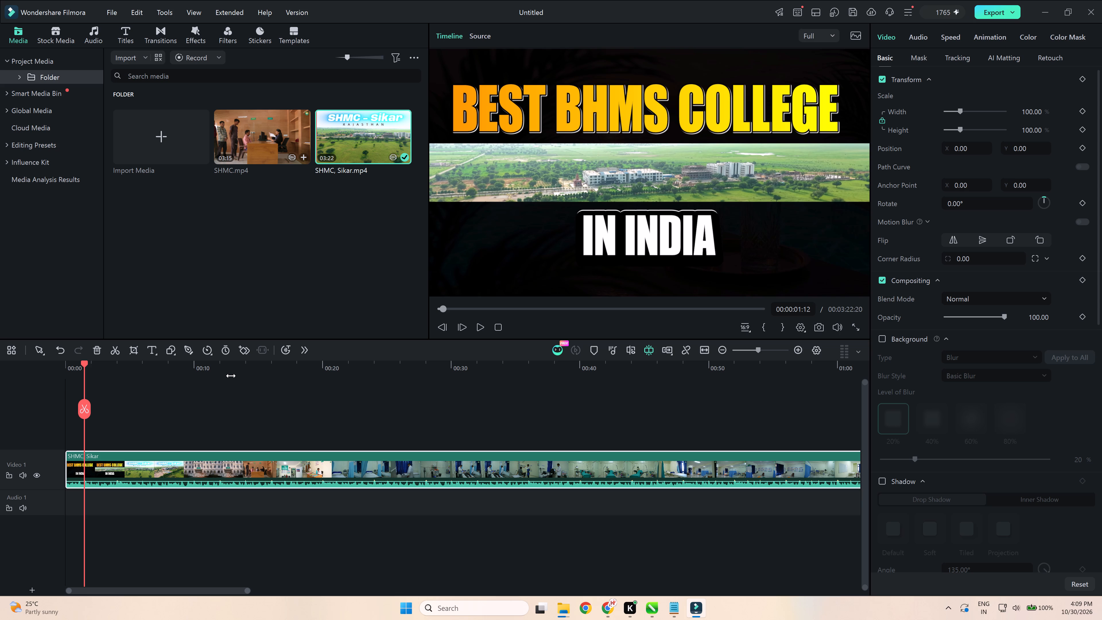
left_click_drag(84, 364, 89, 383)
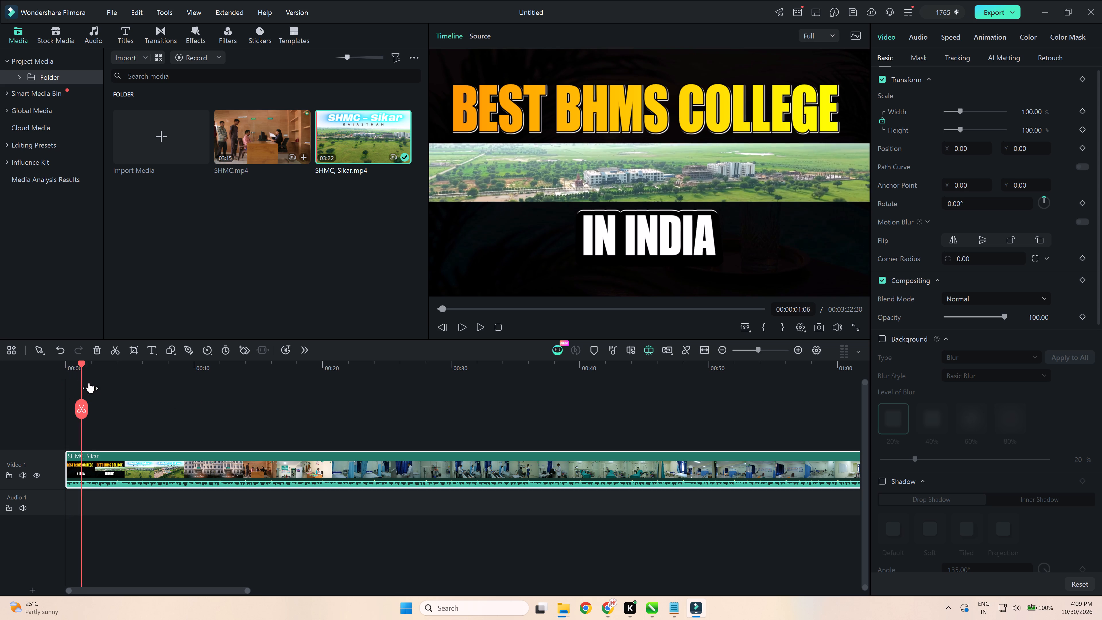
left_click_drag(89, 383, 185, 392)
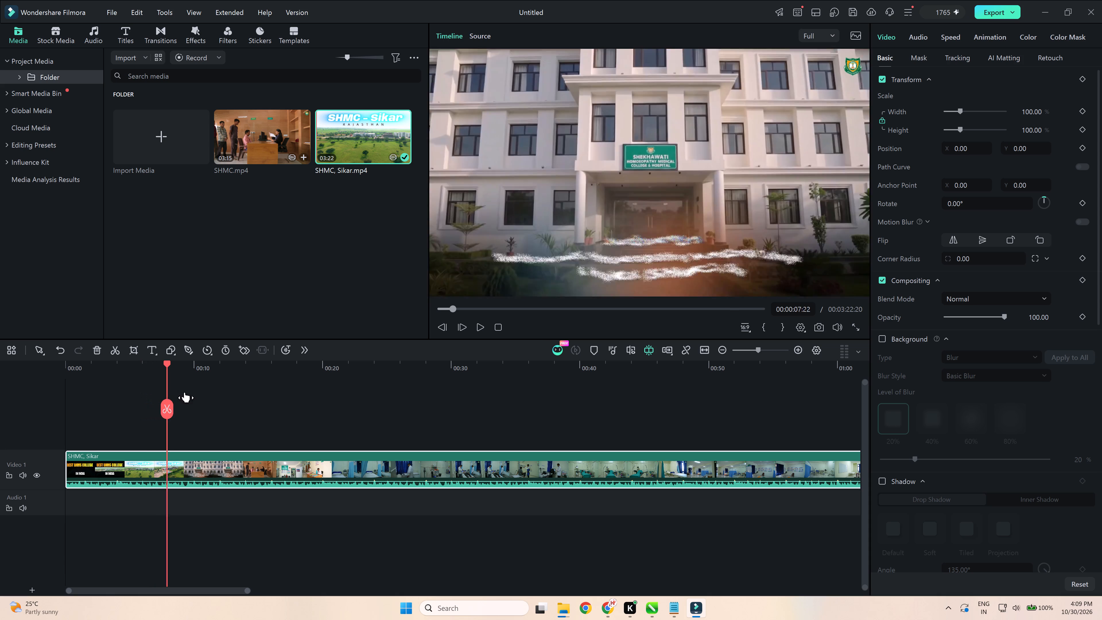
left_click_drag(185, 392, 132, 408)
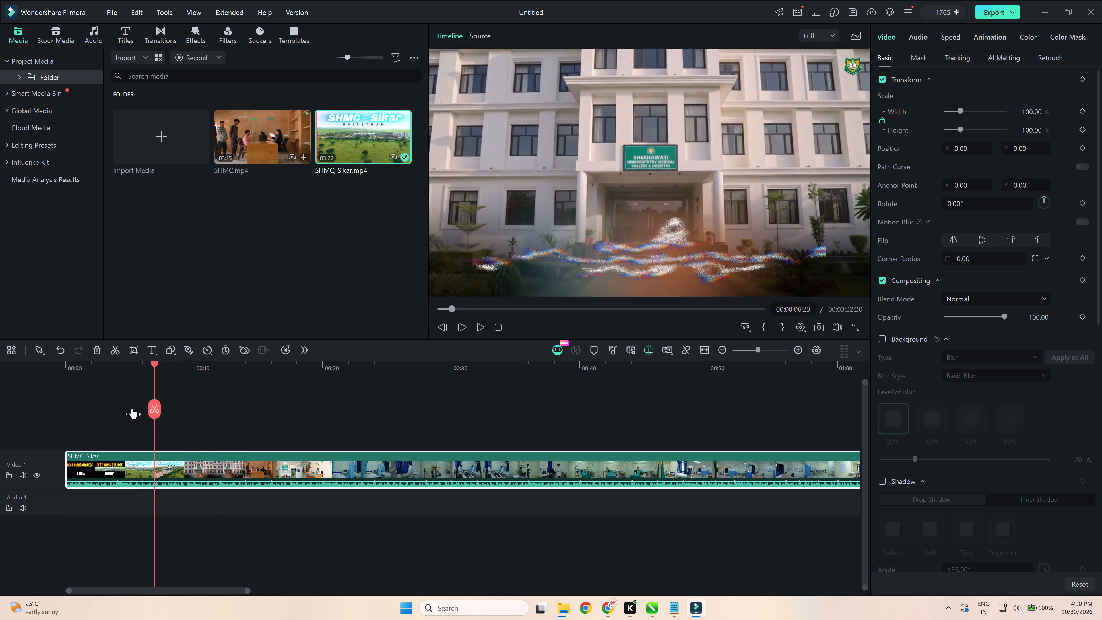
left_click_drag(132, 408, 194, 428)
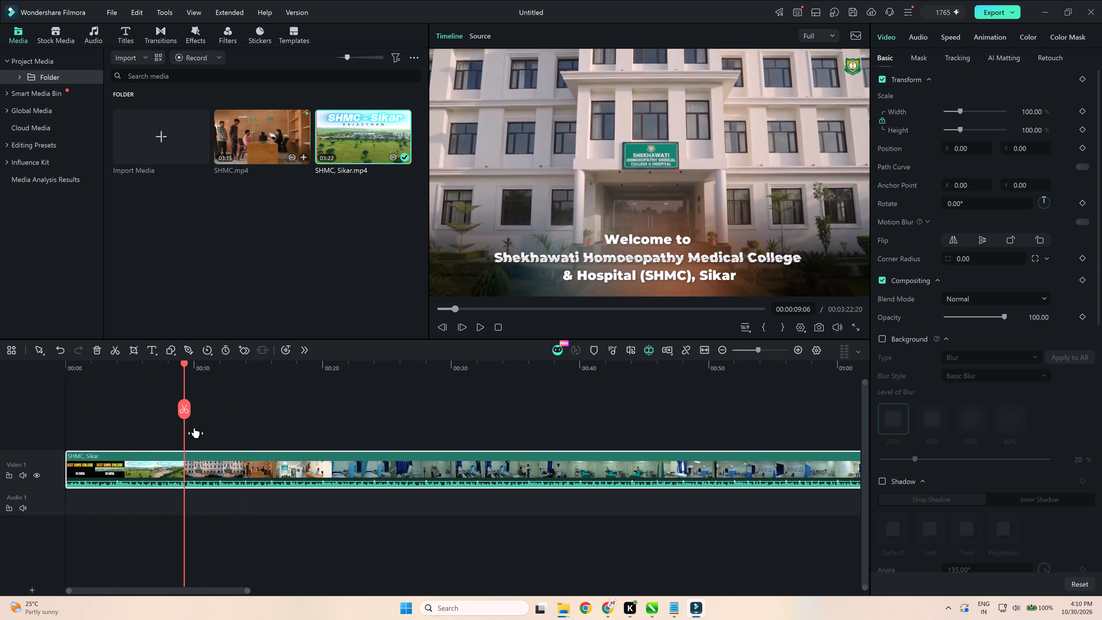
left_click_drag(194, 428, 456, 454)
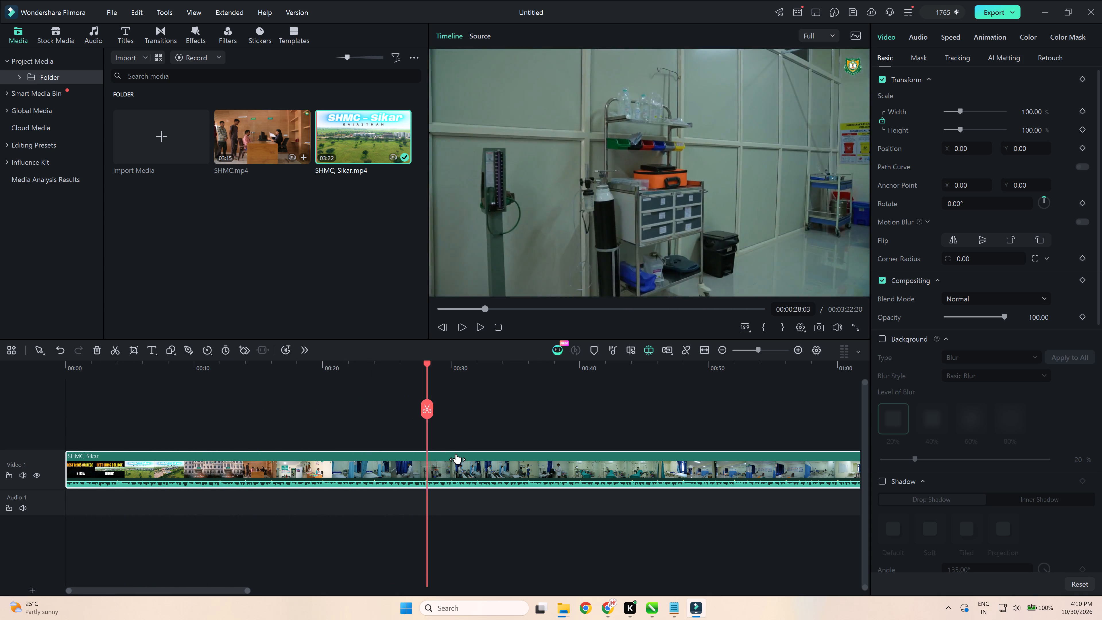
left_click_drag(456, 454, 566, 473)
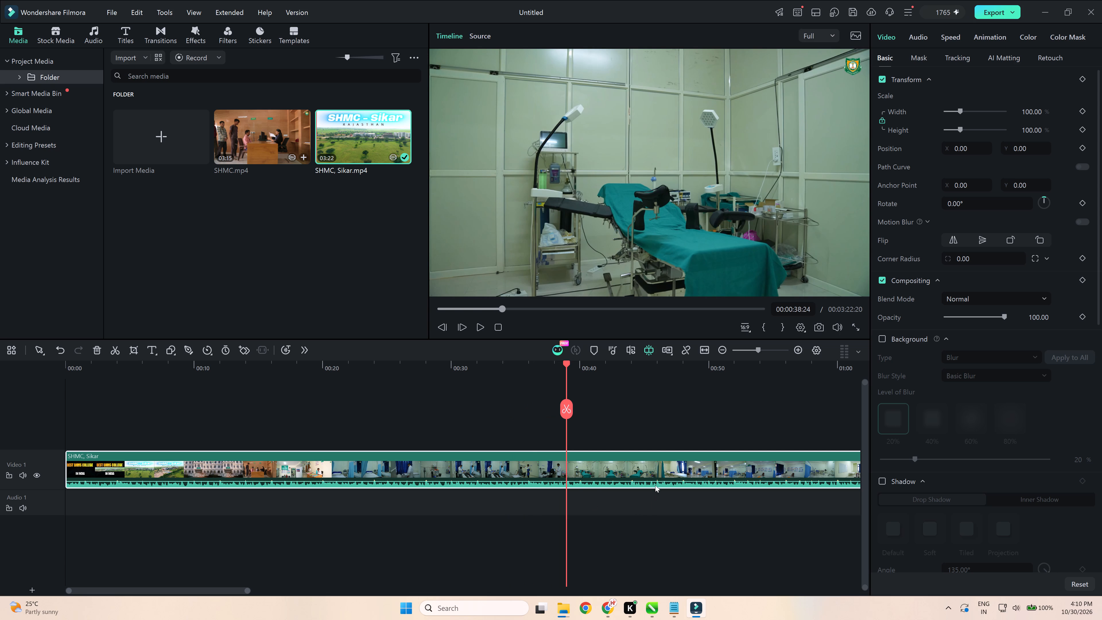
left_click_drag(568, 367, 550, 372)
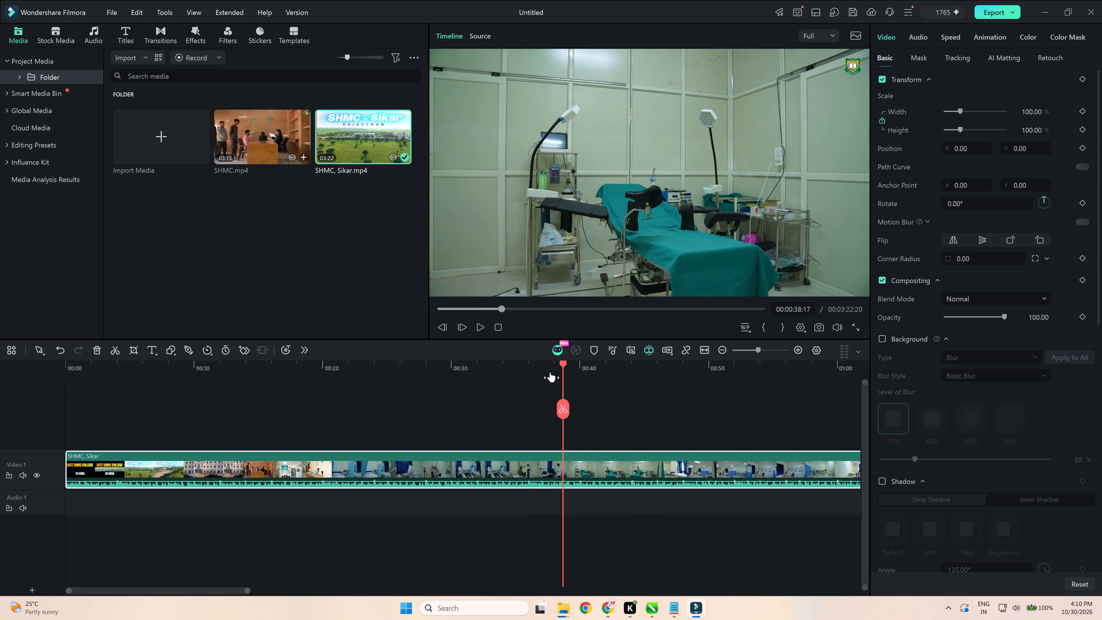
left_click_drag(550, 372, 126, 373)
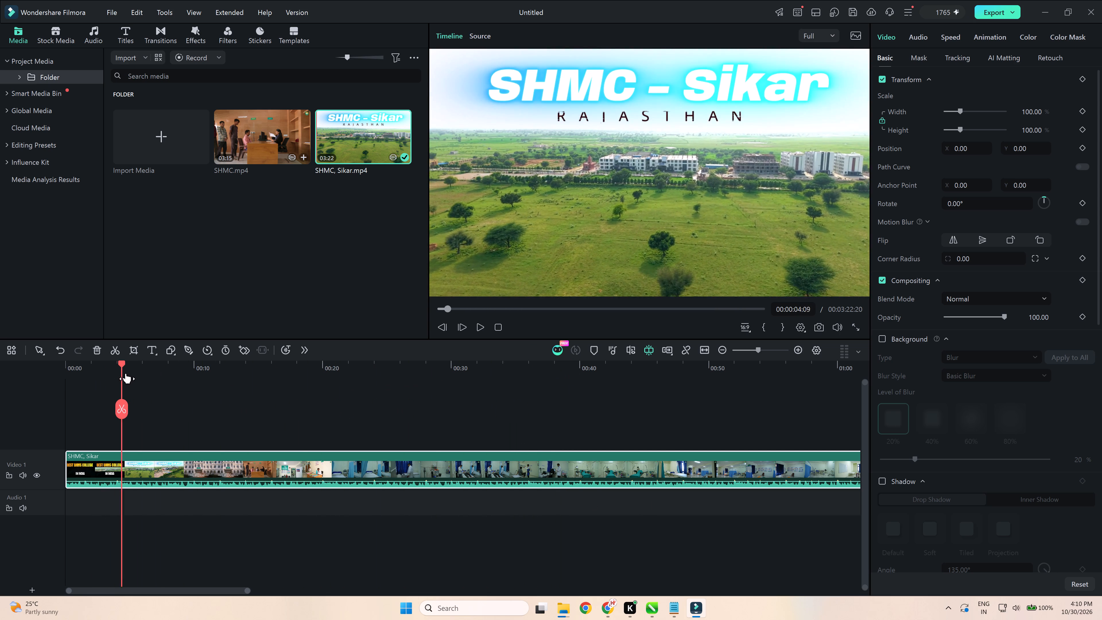
left_click_drag(126, 373, 571, 422)
scroll(568, 424, "down", 7, "ctrl")
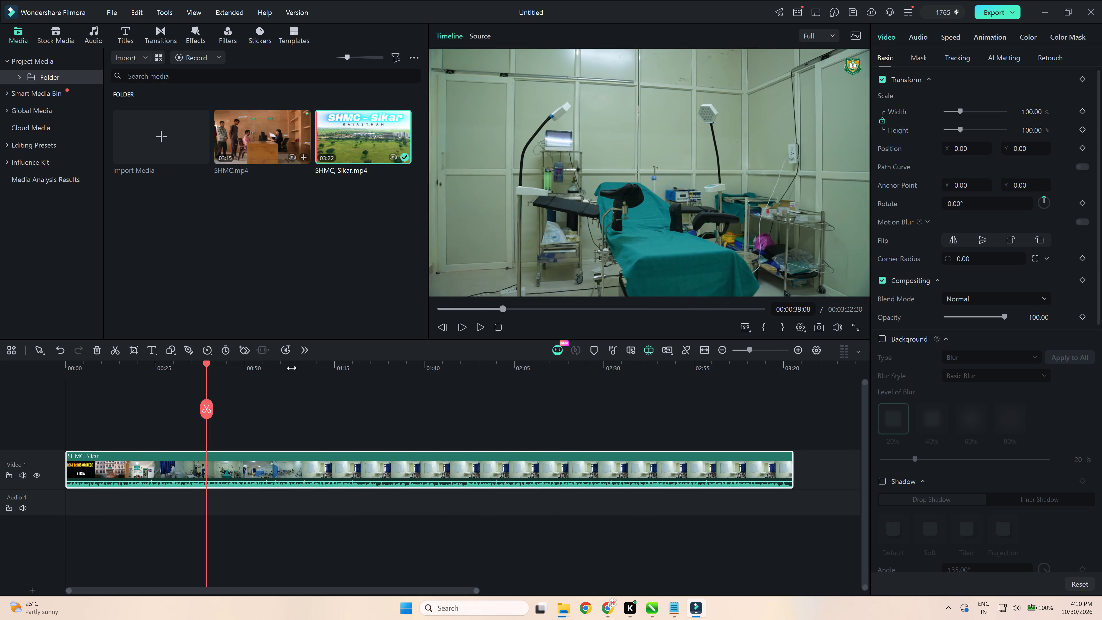
left_click_drag(206, 365, 333, 401)
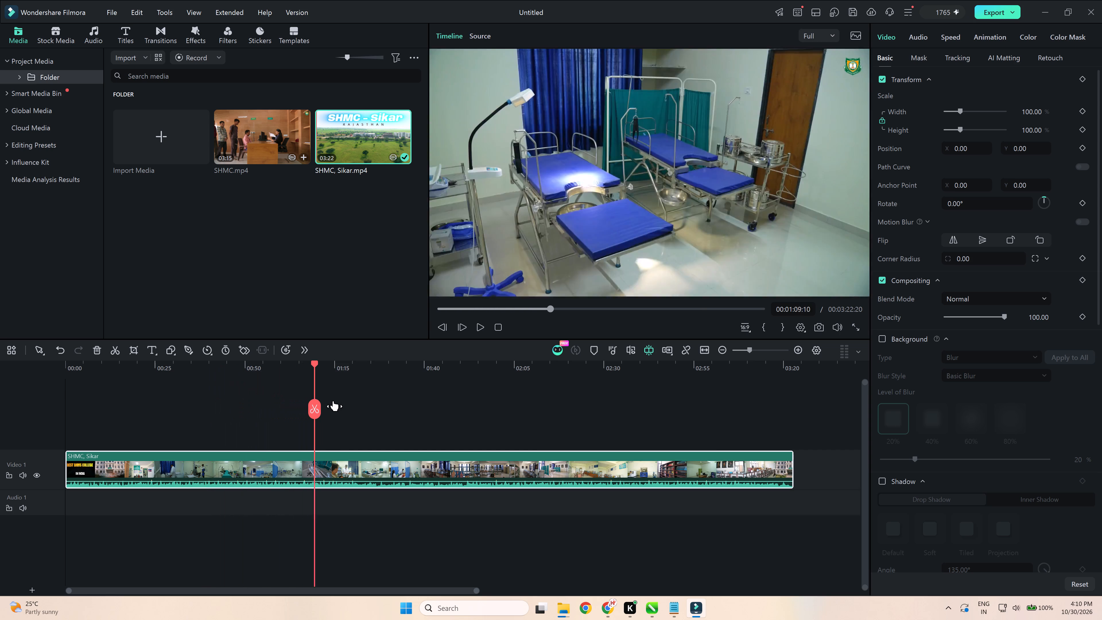
left_click_drag(333, 401, 595, 437)
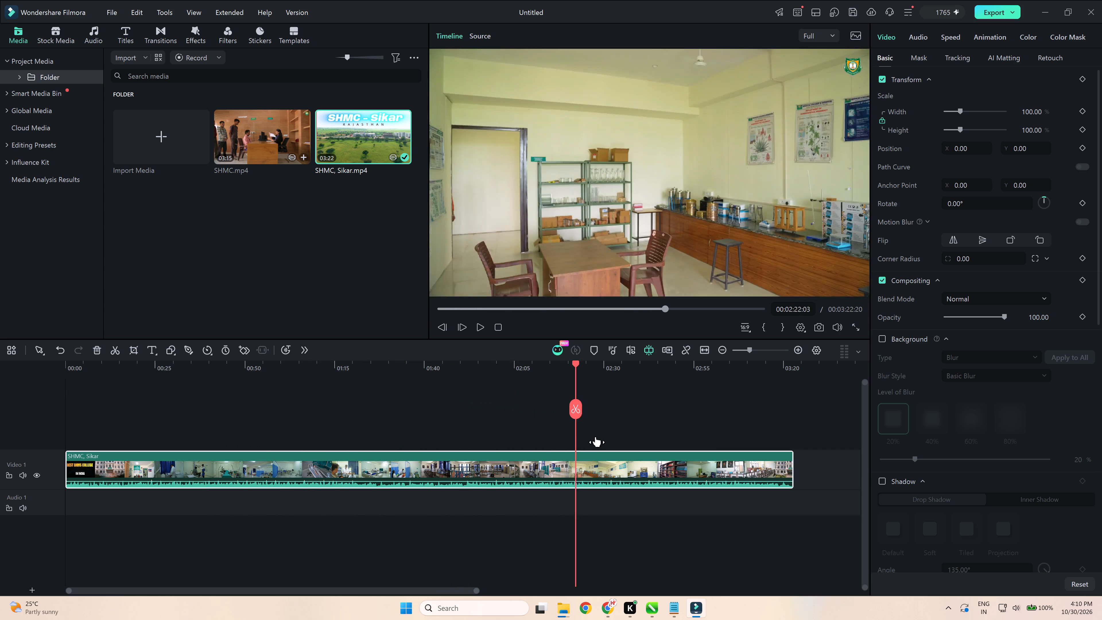
left_click_drag(595, 437, 514, 458)
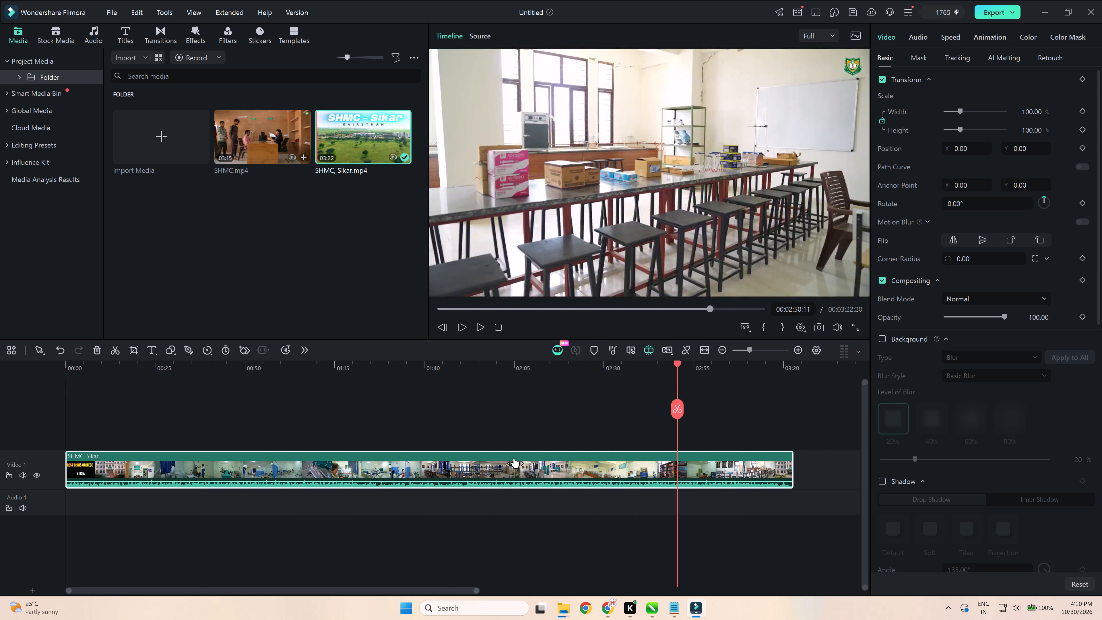
left_click_drag(514, 458, 229, 448)
Start another media import and open the 25 Year Program folder on the network computer 10.20.16.160.
left_click(168, 130)
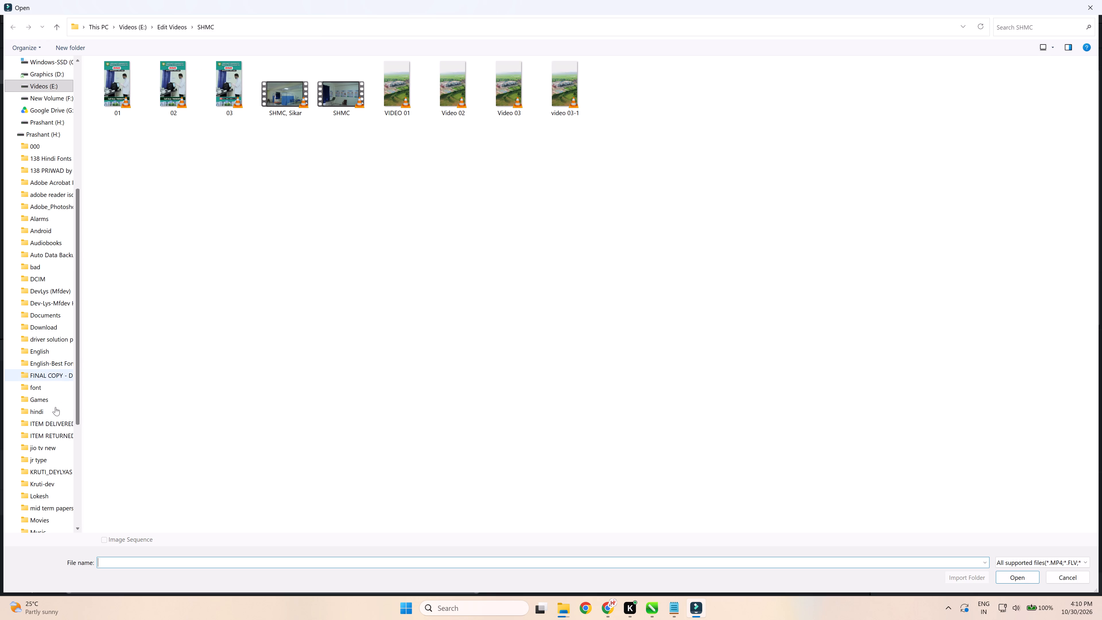
scroll(29, 156, "up", 3)
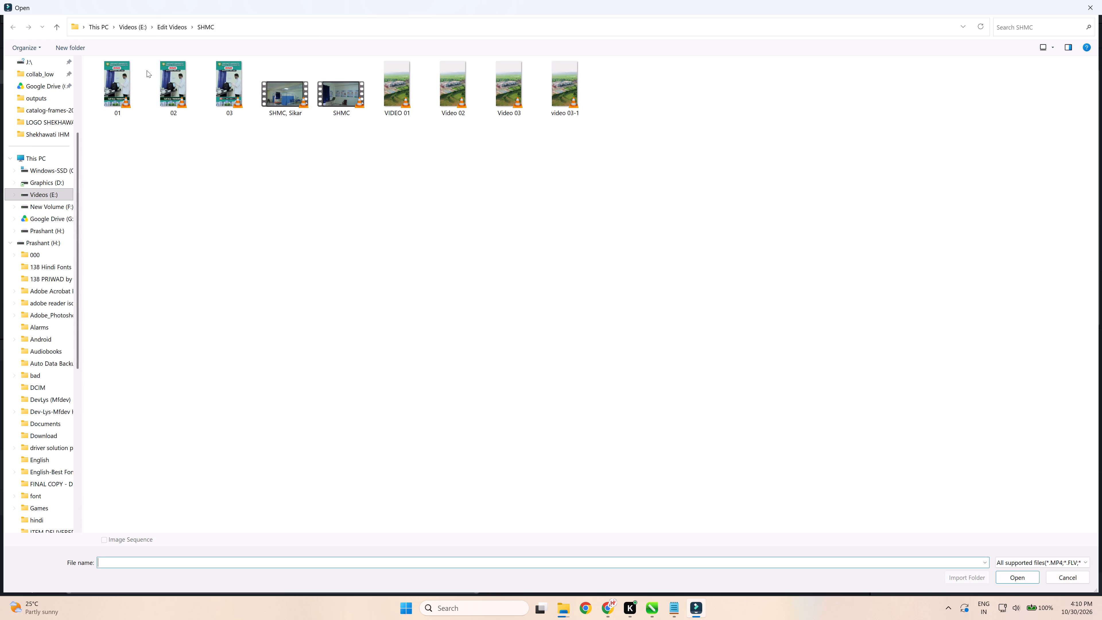
scroll(38, 193, "down", 15)
left_click(40, 508)
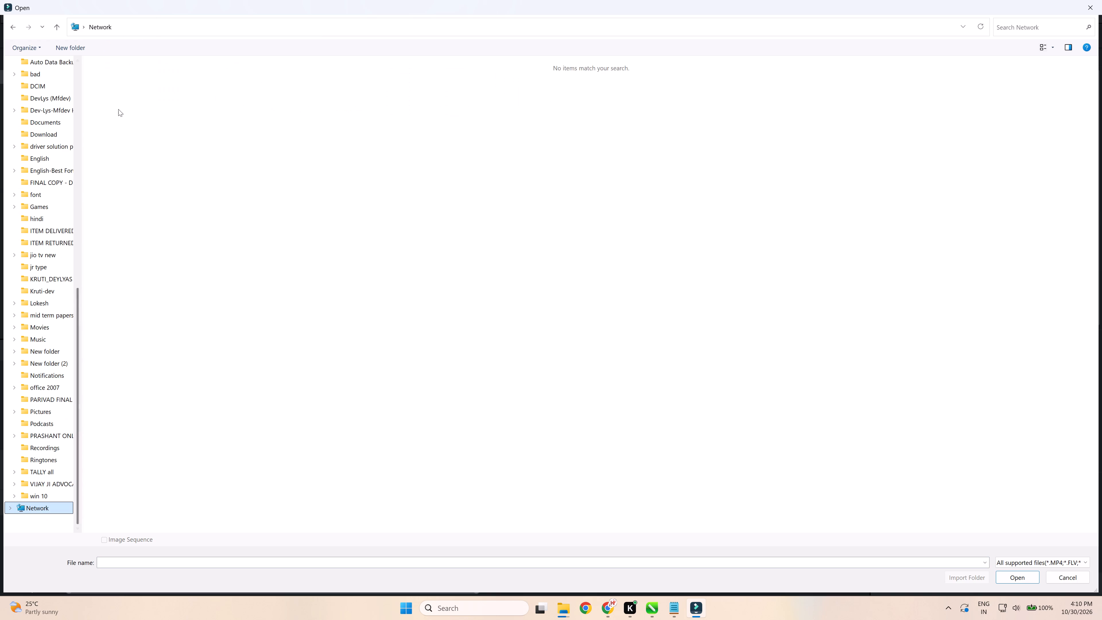
left_click(104, 29)
left_click(116, 24)
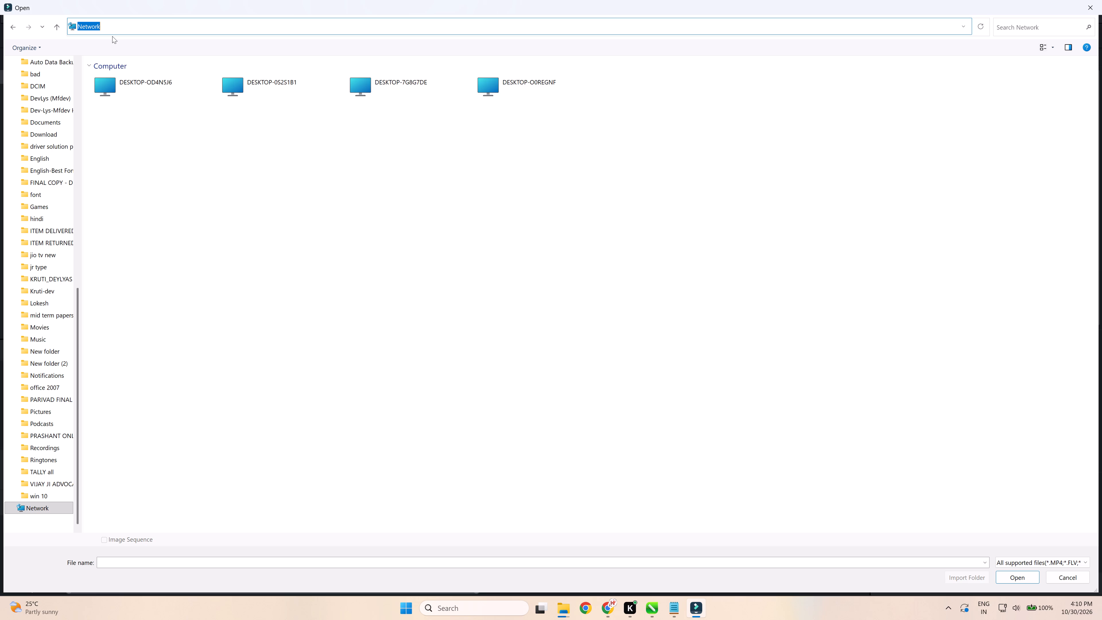
key("super+v")
scroll(121, 145, "down", 5)
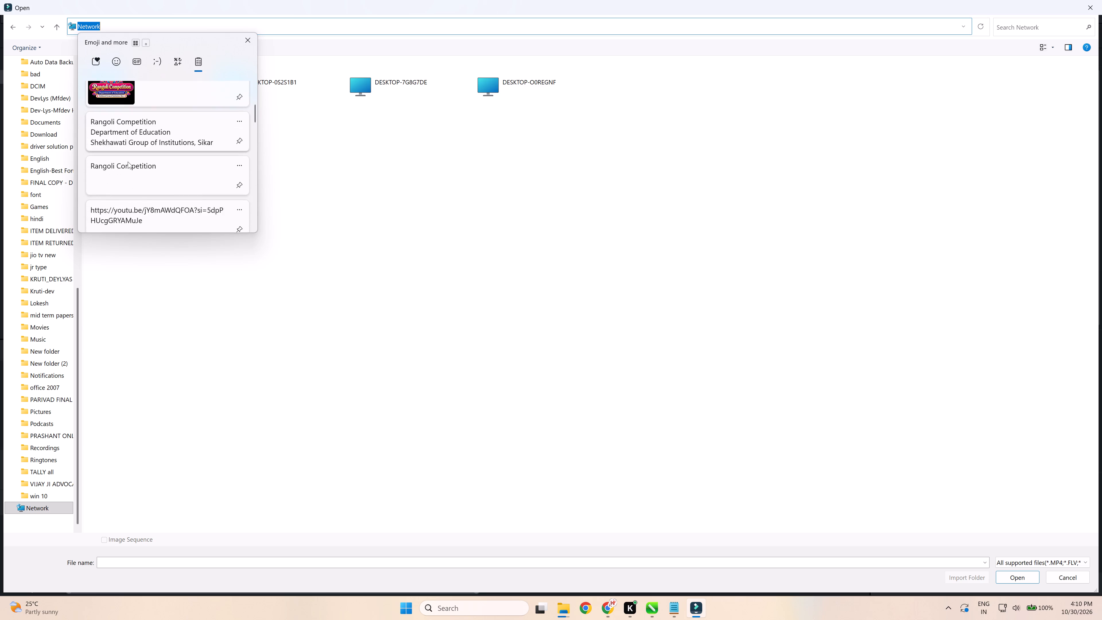
scroll(128, 162, "down", 12)
left_click(123, 126)
key("ctrl+v")
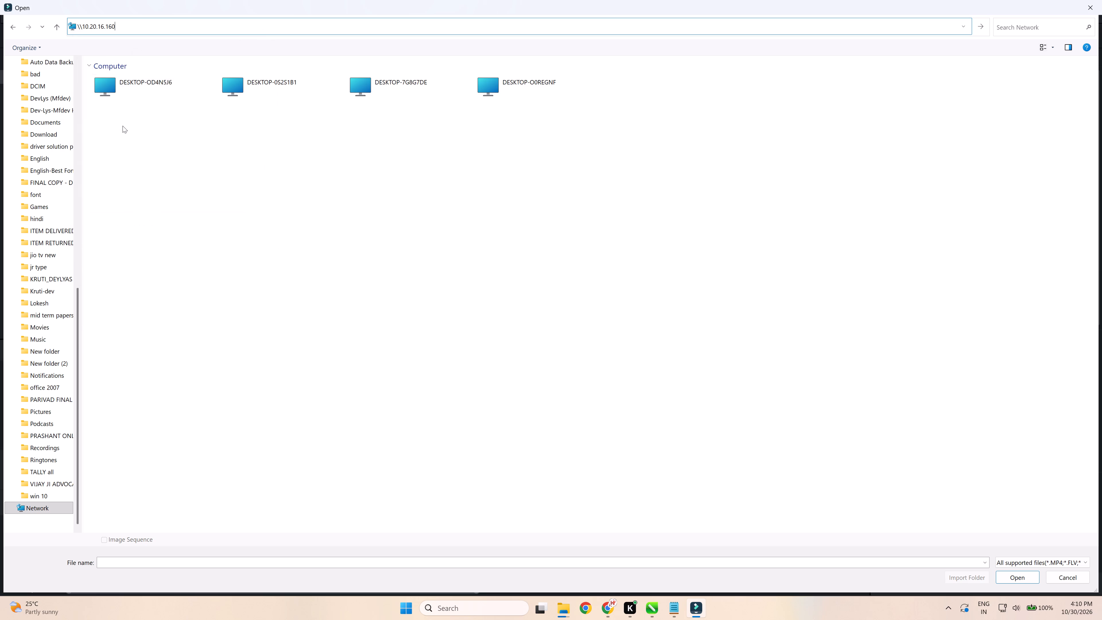
key("Return")
double_click(143, 80)
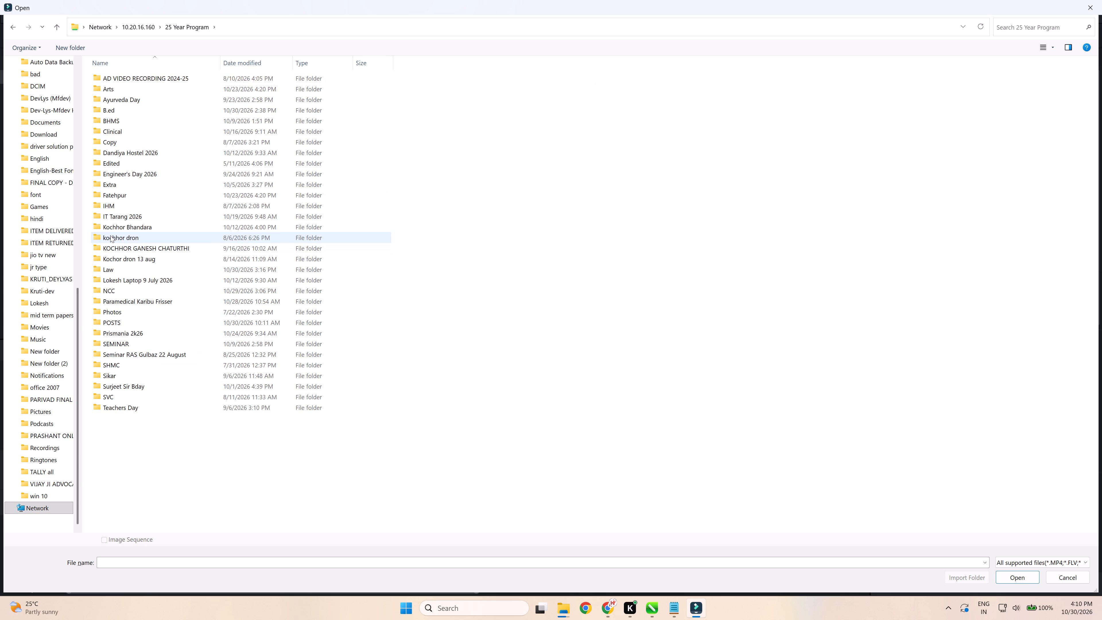
Look through the drone videos in the kochhor dron folder with extra large icons.
double_click(112, 224)
left_click(110, 224)
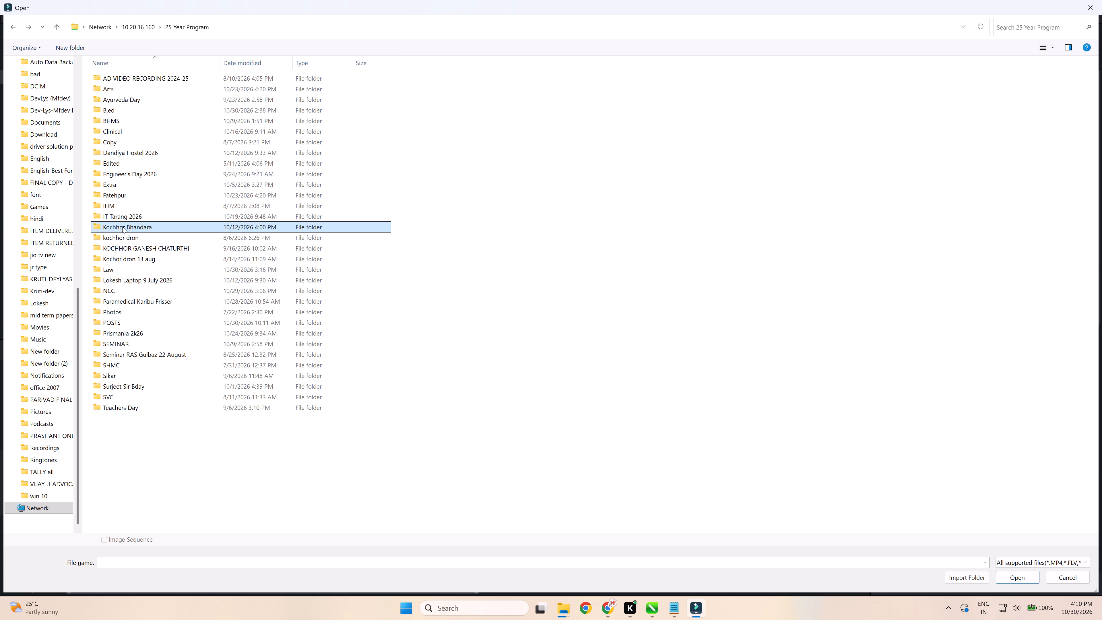
double_click(130, 241)
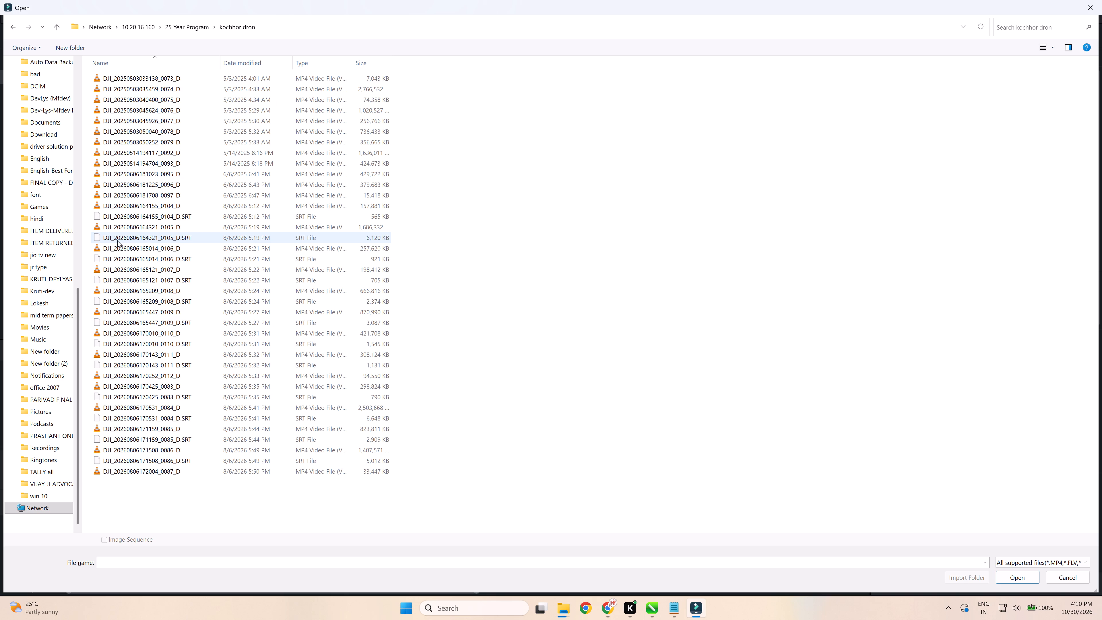
left_click(117, 240)
double_click(128, 237)
left_click(1050, 50)
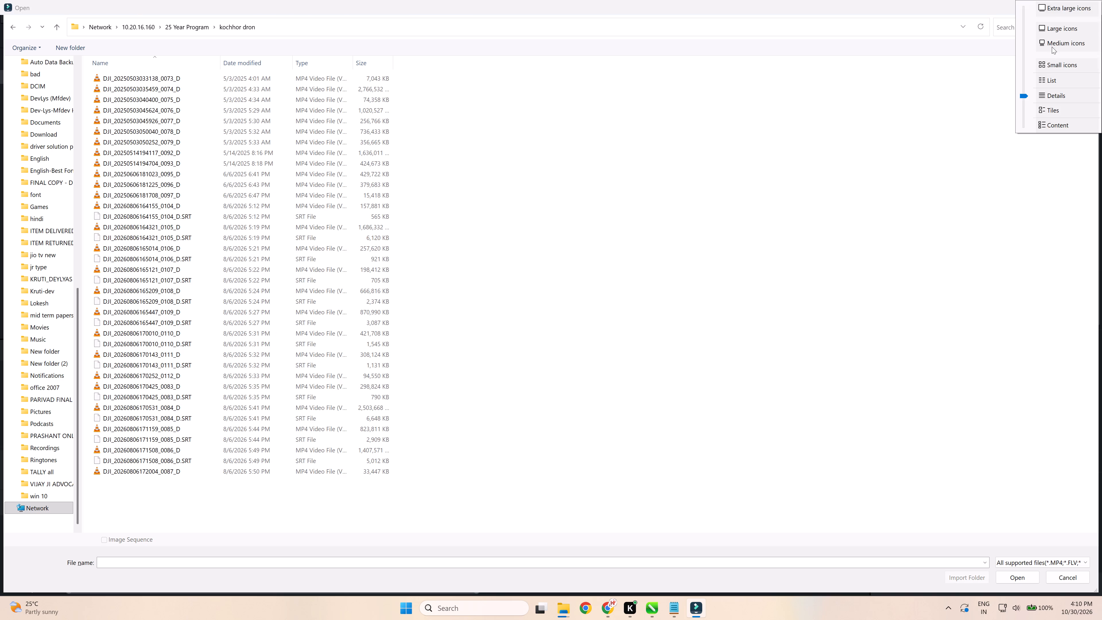
left_click(1051, 7)
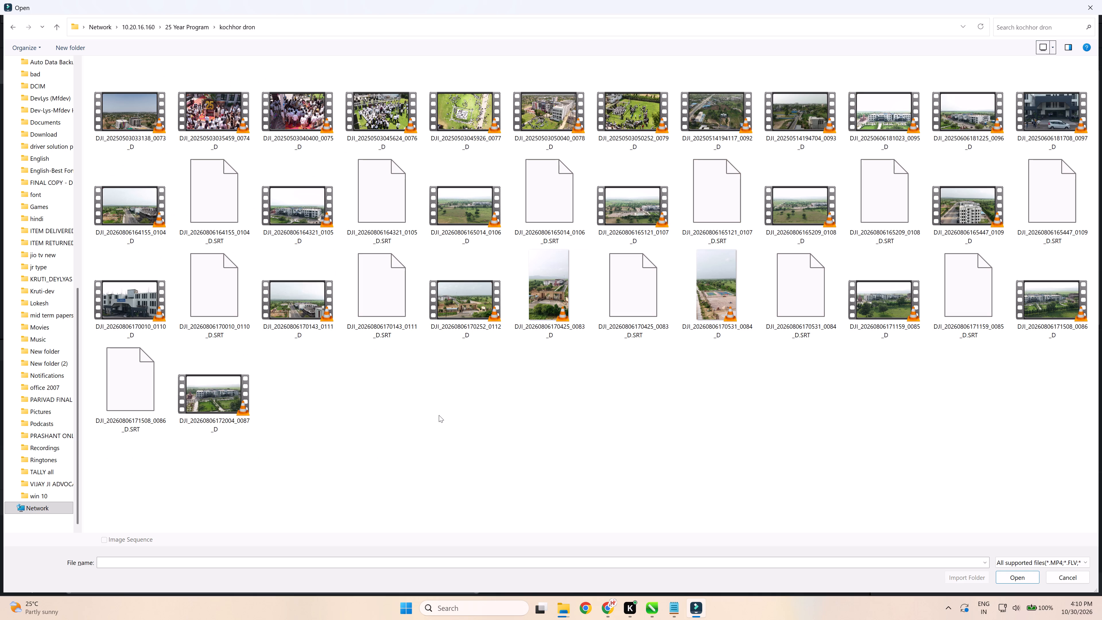
left_click_drag(439, 415, 441, 414)
Look through the videos in the Short Video subfolder of Kochhor Bhandara with extra large icons.
double_click(145, 228)
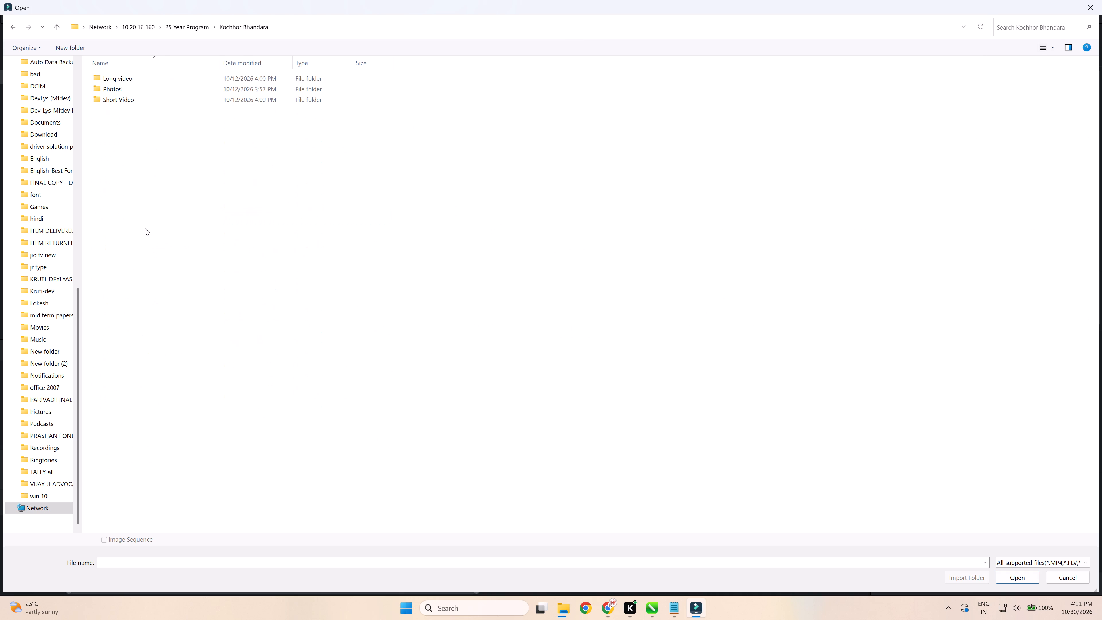
scroll(540, 168, "up", 5)
scroll(493, 151, "up", 2)
double_click(144, 97)
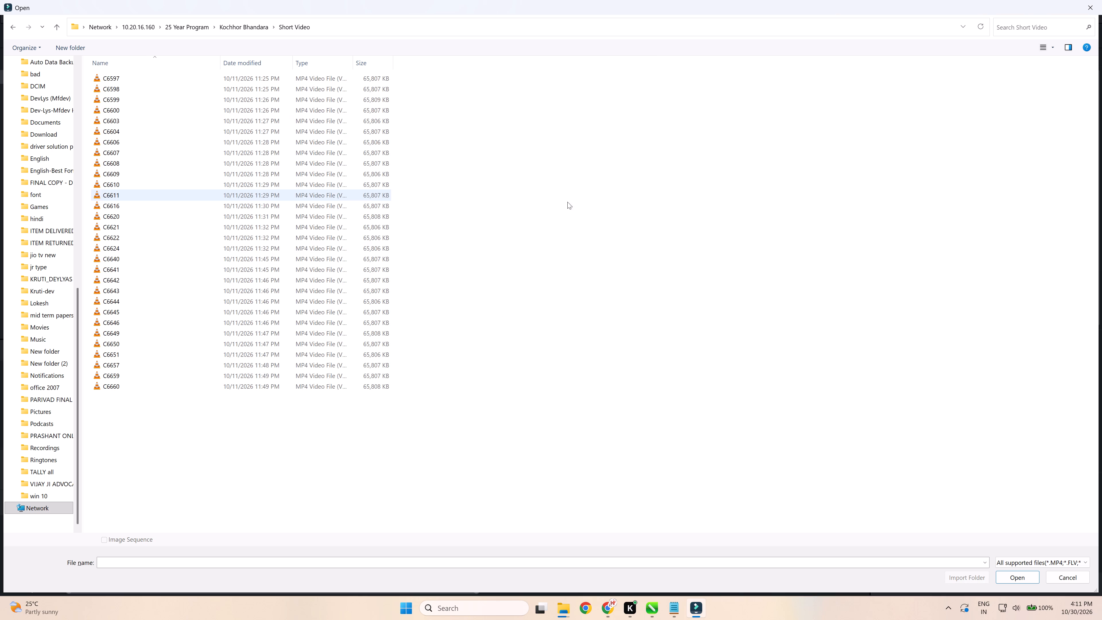
left_click(1051, 45)
left_click(1042, 4)
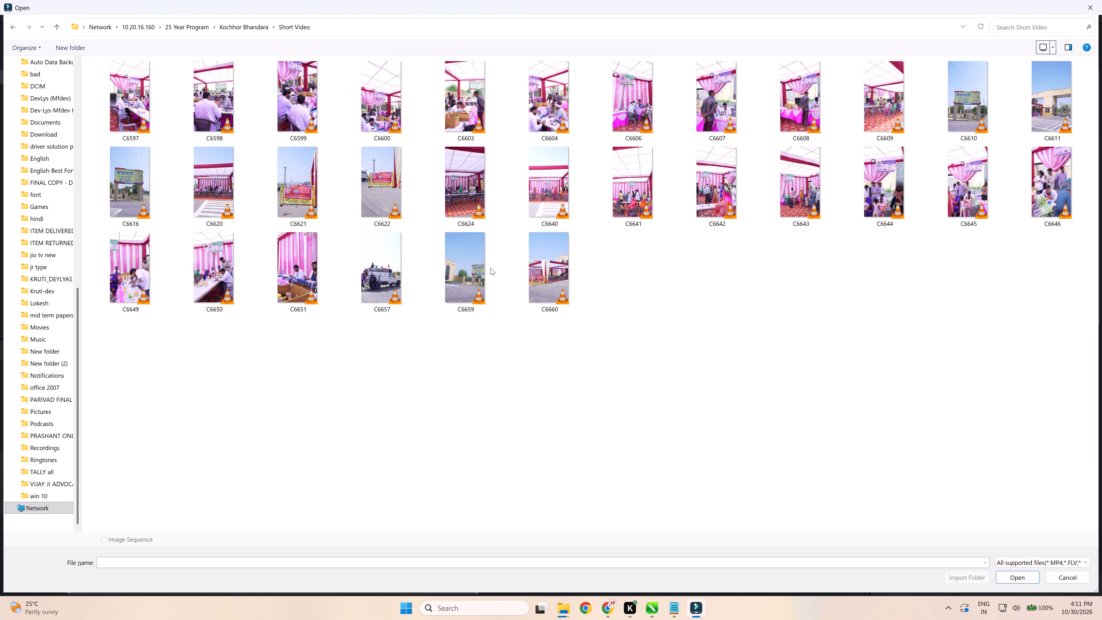
left_click_drag(459, 288, 456, 288)
left_click_drag(450, 288, 435, 286)
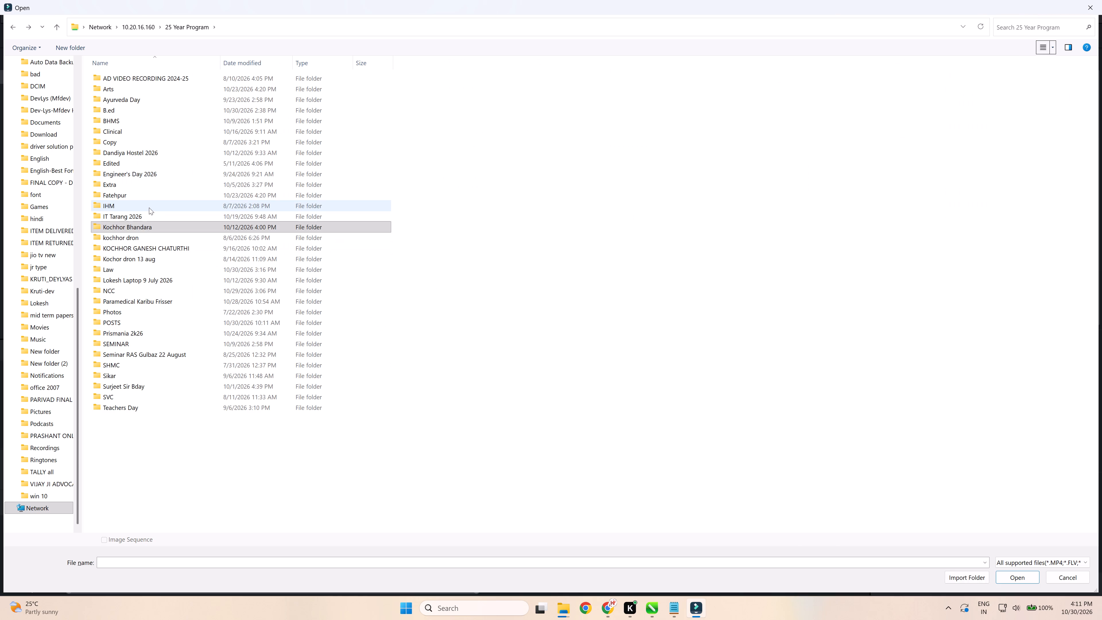
Import drone clips 0113, 0119, 0120, 0089, 0090, 0092, 0093, 0094, 0096 and 0097 from the Kochor dron 13 aug folder.
double_click(126, 259)
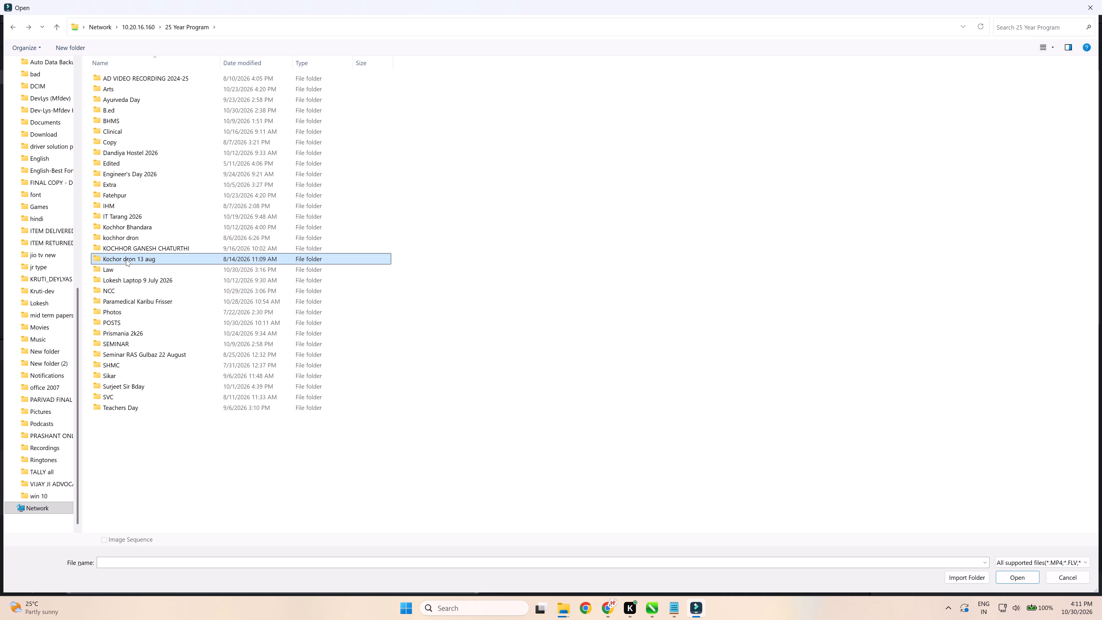
left_click(1052, 50)
left_click(1047, 13)
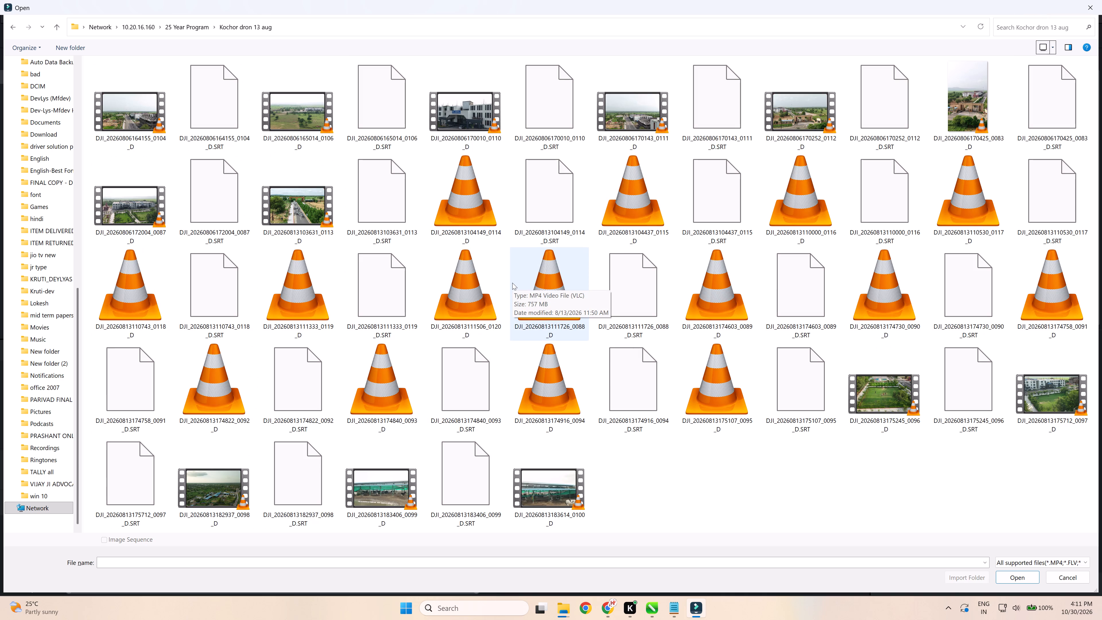
left_click(294, 223)
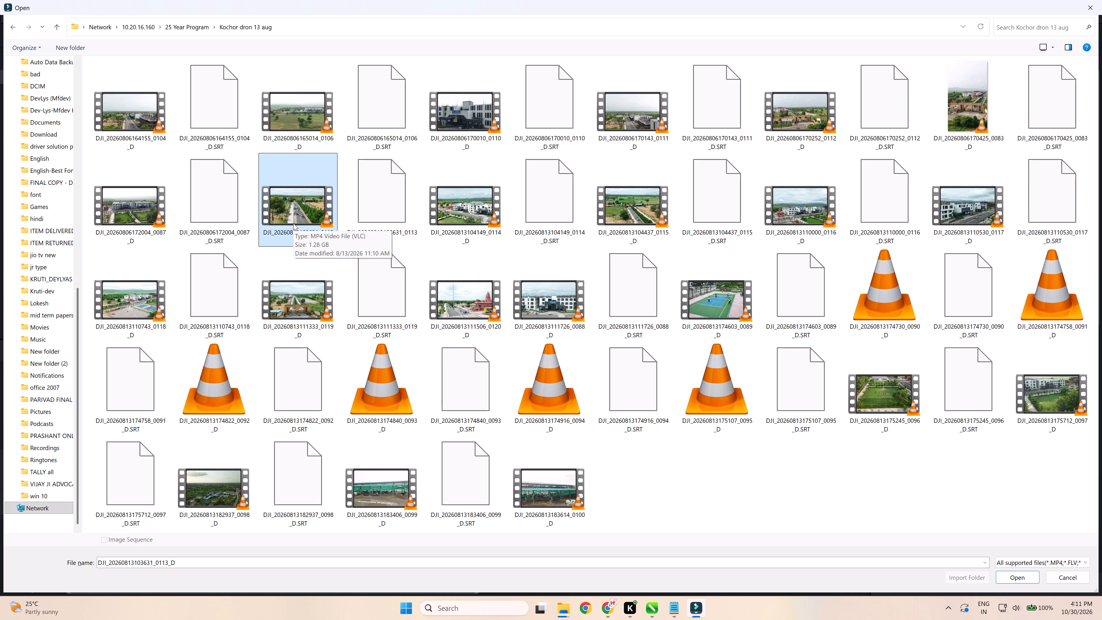
left_click(880, 399, "ctrl")
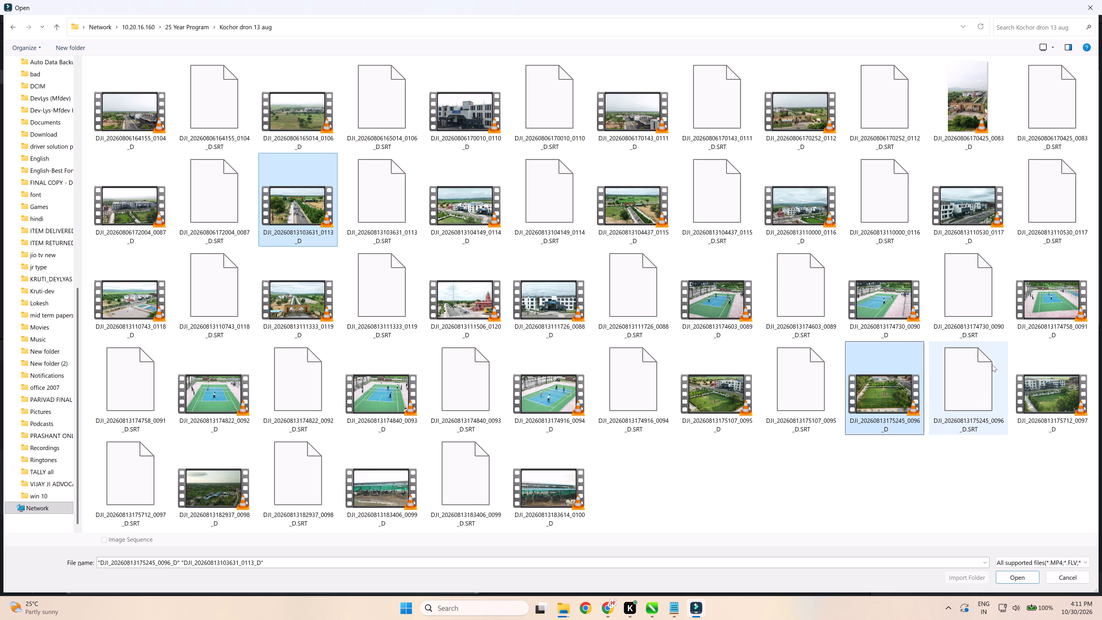
left_click(880, 303, "ctrl")
left_click(716, 302, "ctrl")
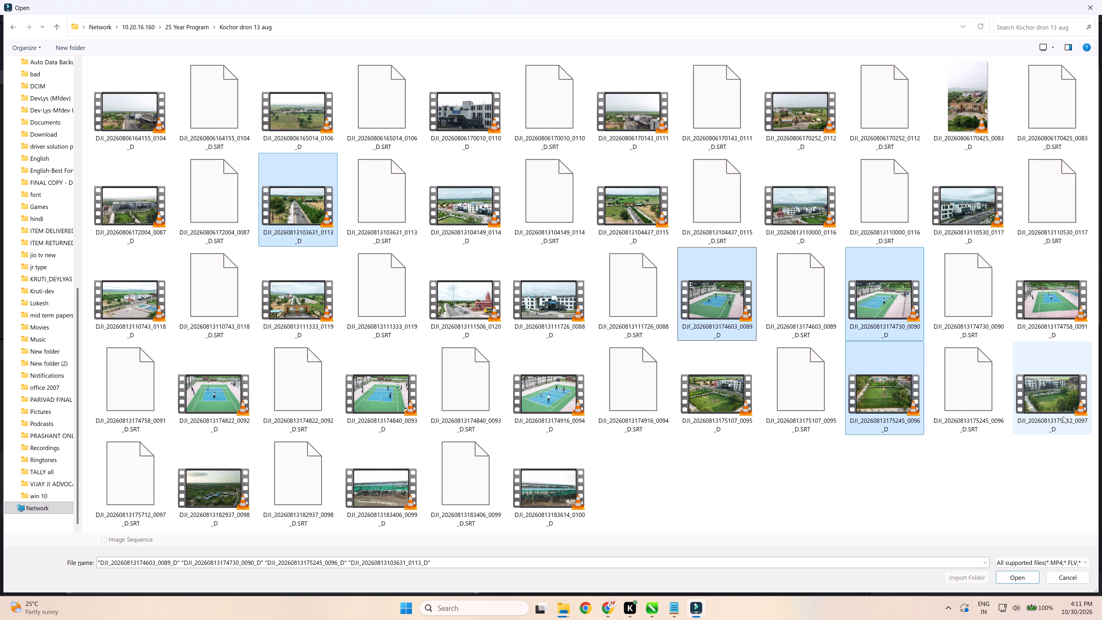
left_click(1051, 391, "ctrl")
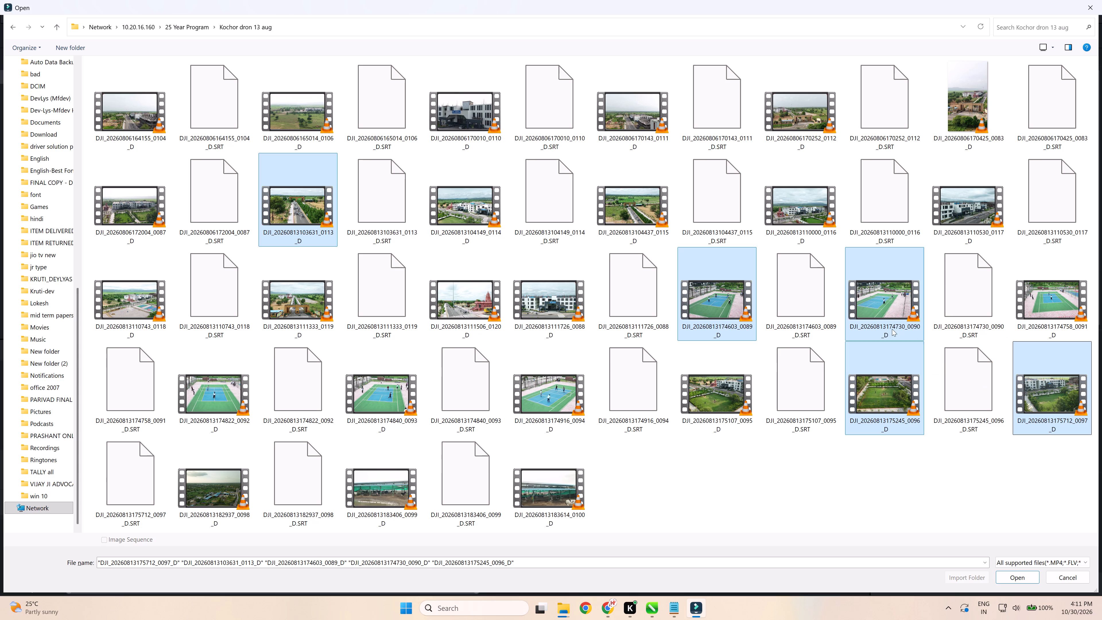
left_click(206, 404, "ctrl")
left_click(385, 402, "ctrl")
left_click(529, 401, "ctrl")
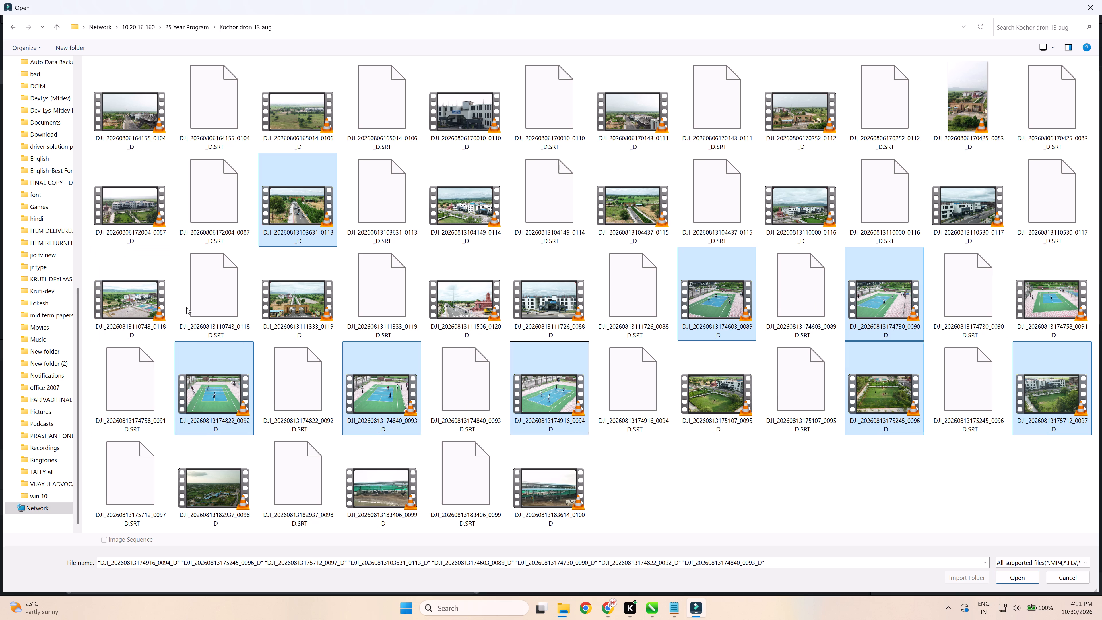
left_click(313, 308, "ctrl")
left_click(469, 311, "ctrl")
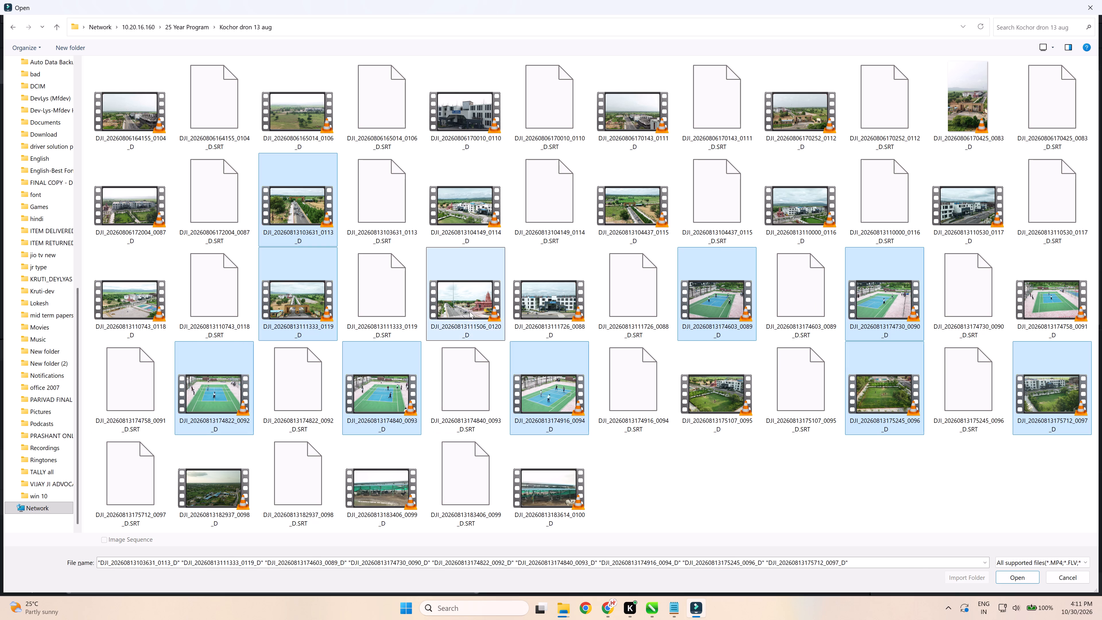
left_click_drag(467, 305, 436, 394)
key("alt+Tab")
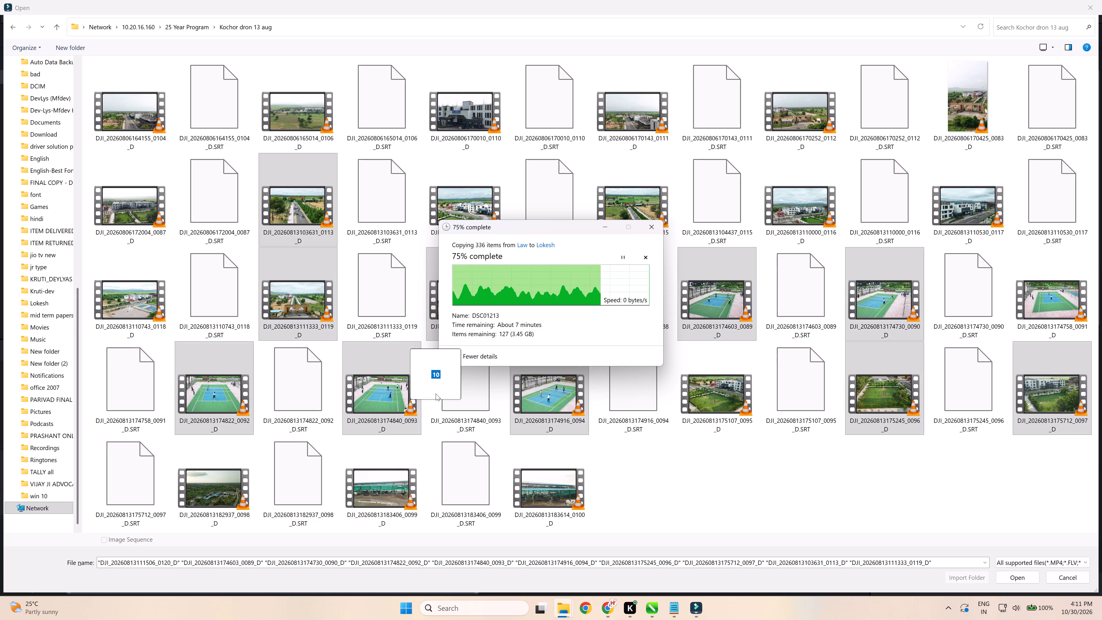
left_click_drag(436, 394, 337, 298)
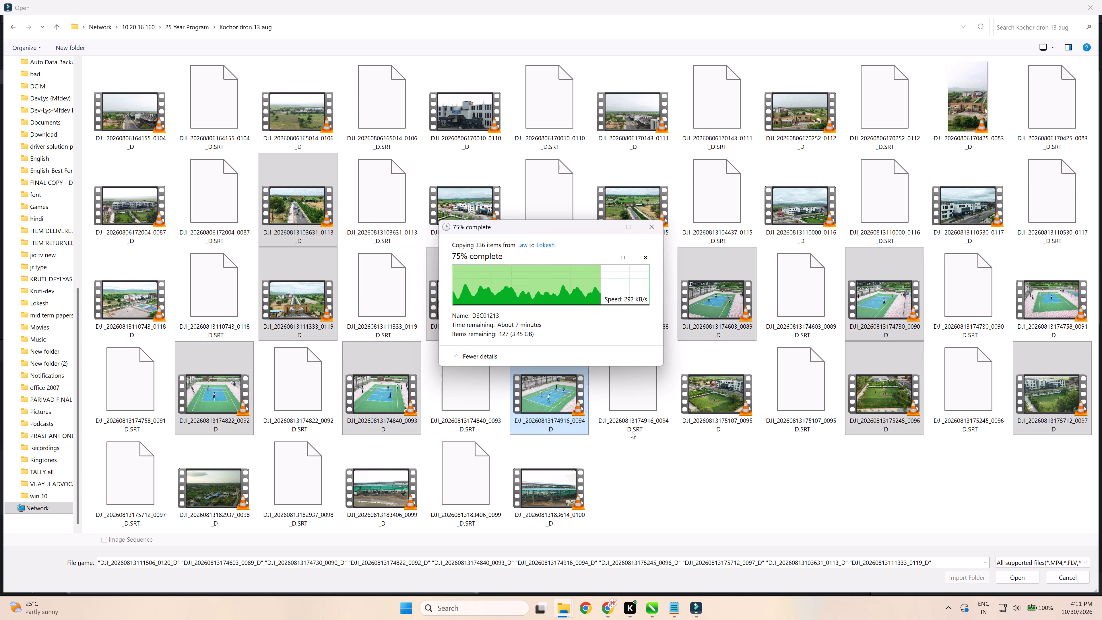
left_click(1016, 580)
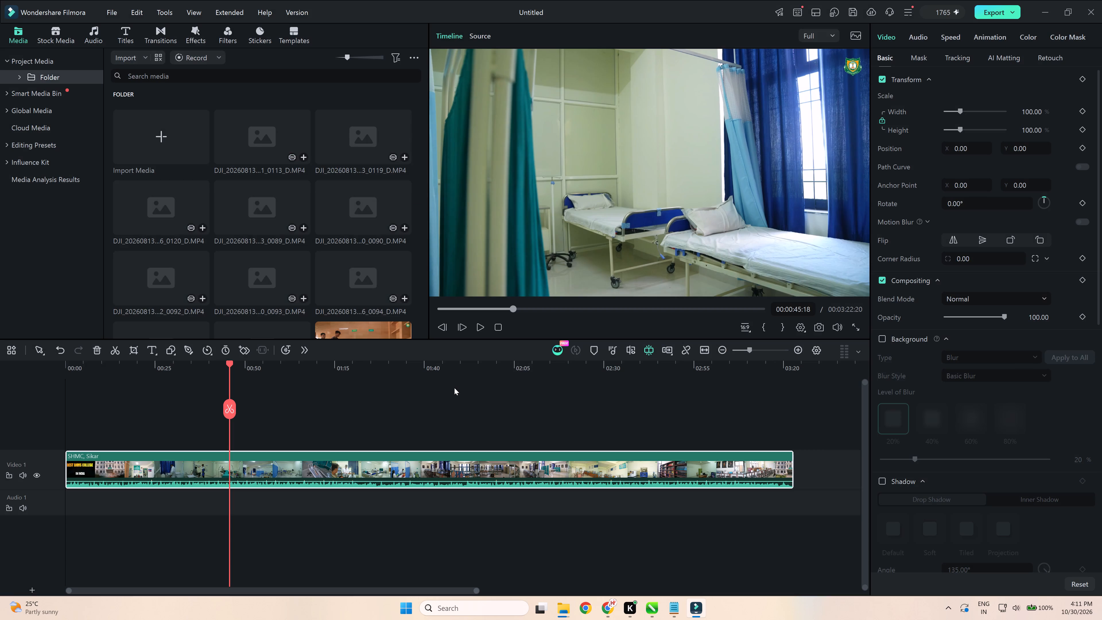
Delete the SHMC, Sikar clip from the timeline.
left_click(423, 473)
key("Delete")
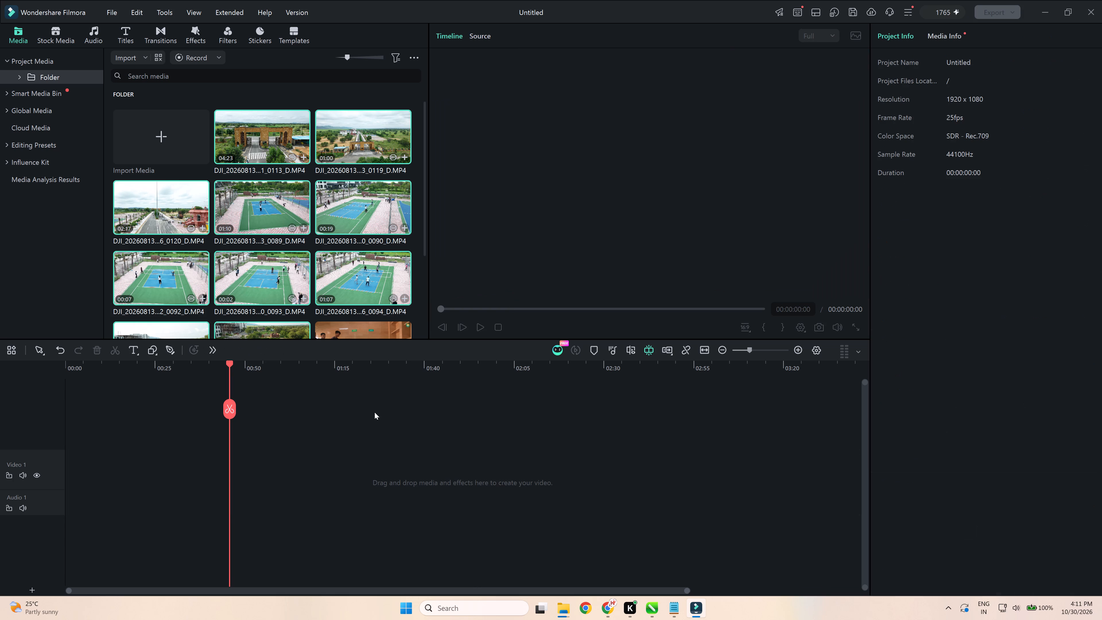
Place all the newly imported drone clips in sequence at the start of the Video 1 track.
left_click_drag(266, 285, 0, 498)
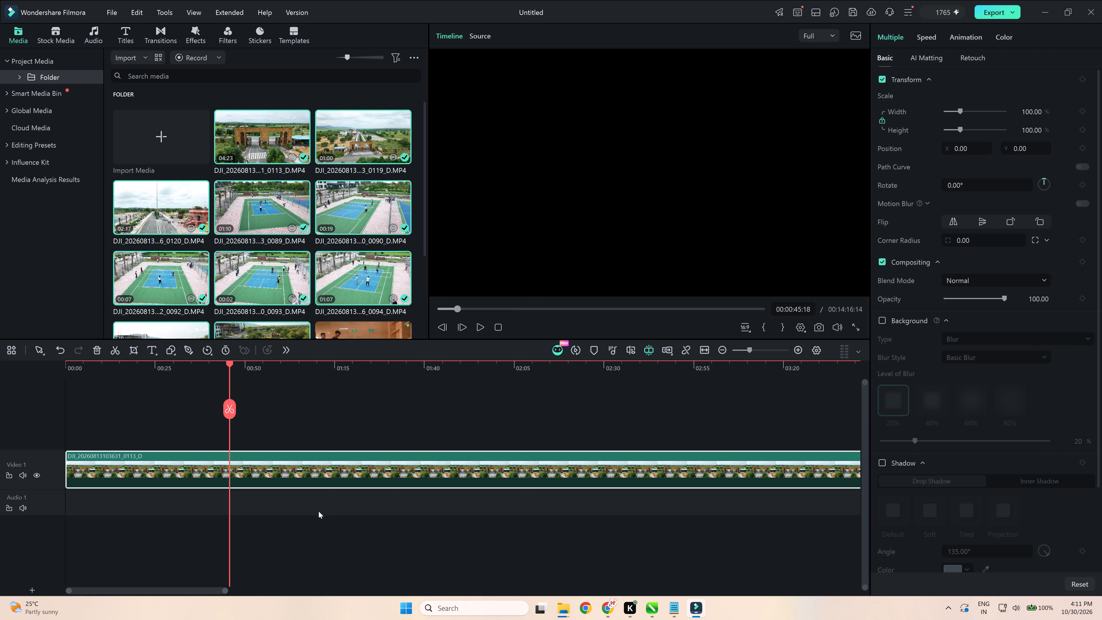
scroll(307, 499, "down", 7, "ctrl")
left_click(290, 539)
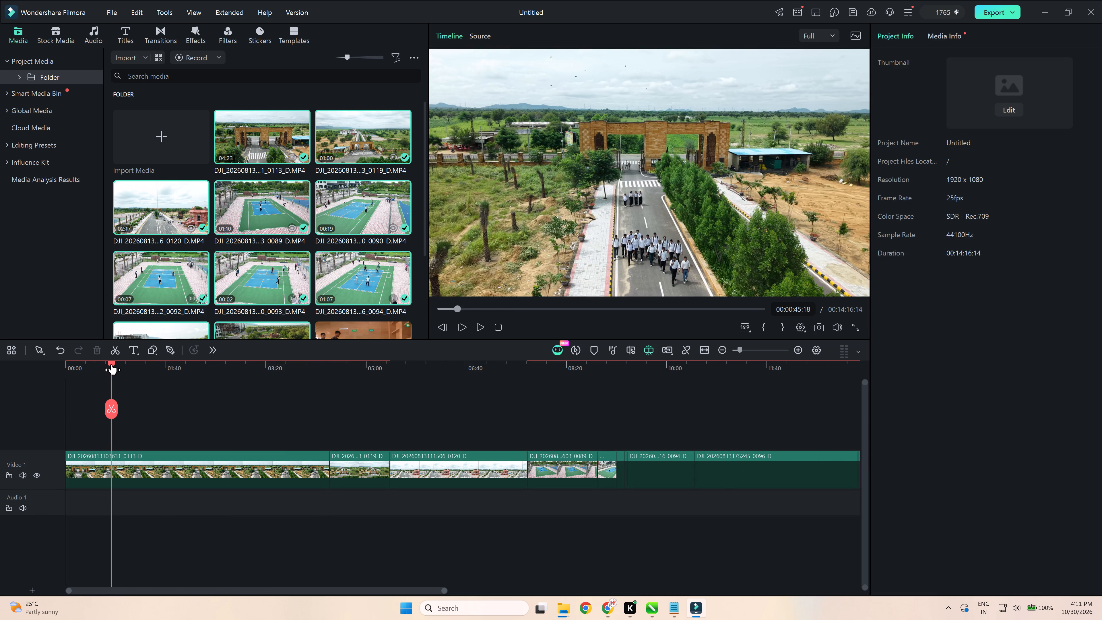
Play the timeline from the beginning and skip through drone clips 0113, 0119 and 0120 to review their footage.
left_click_drag(109, 363, 12, 380)
left_click(215, 545)
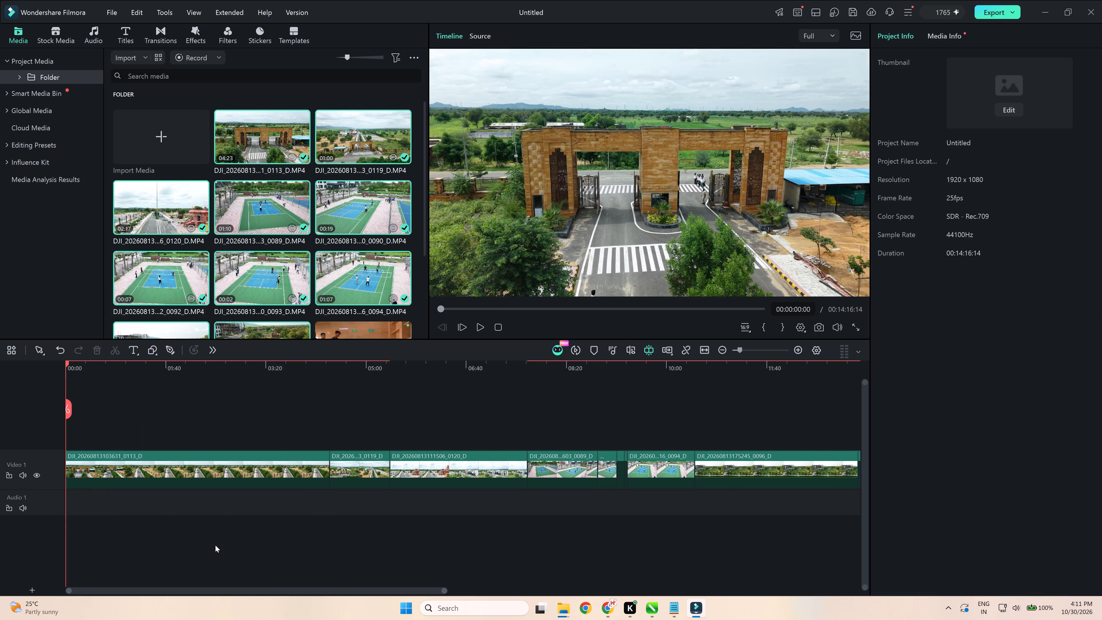
key("space")
left_click(186, 370)
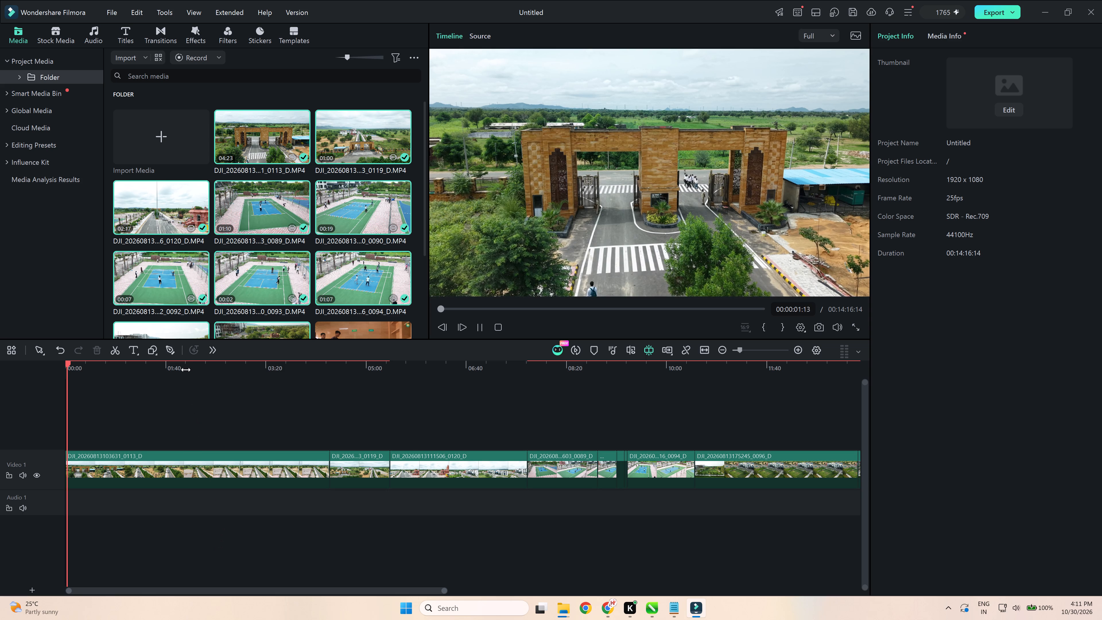
left_click(272, 378)
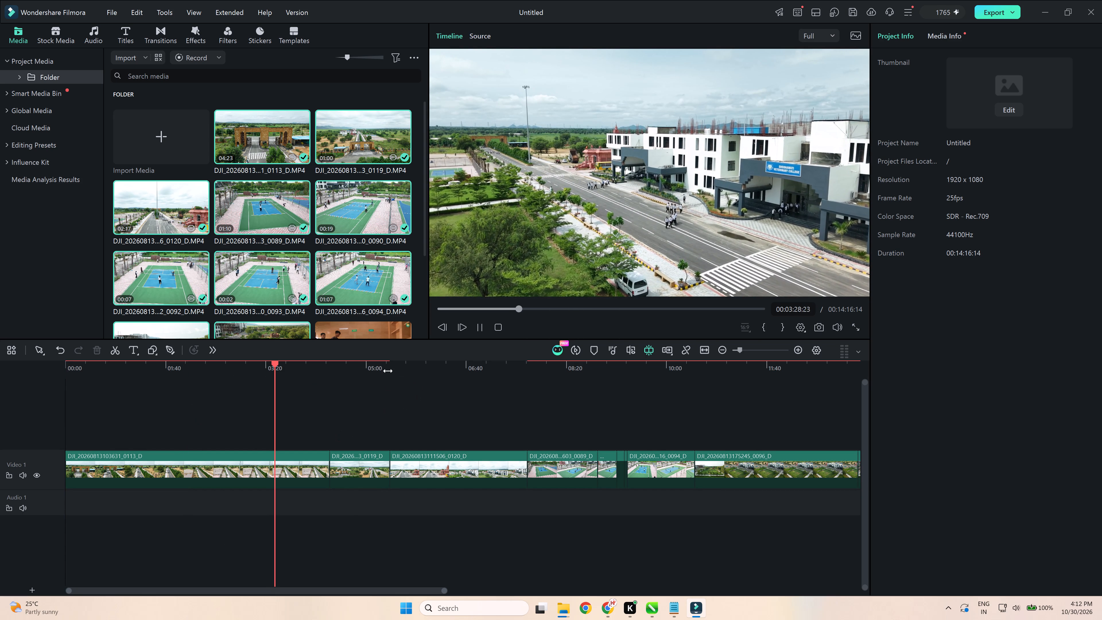
left_click(352, 364)
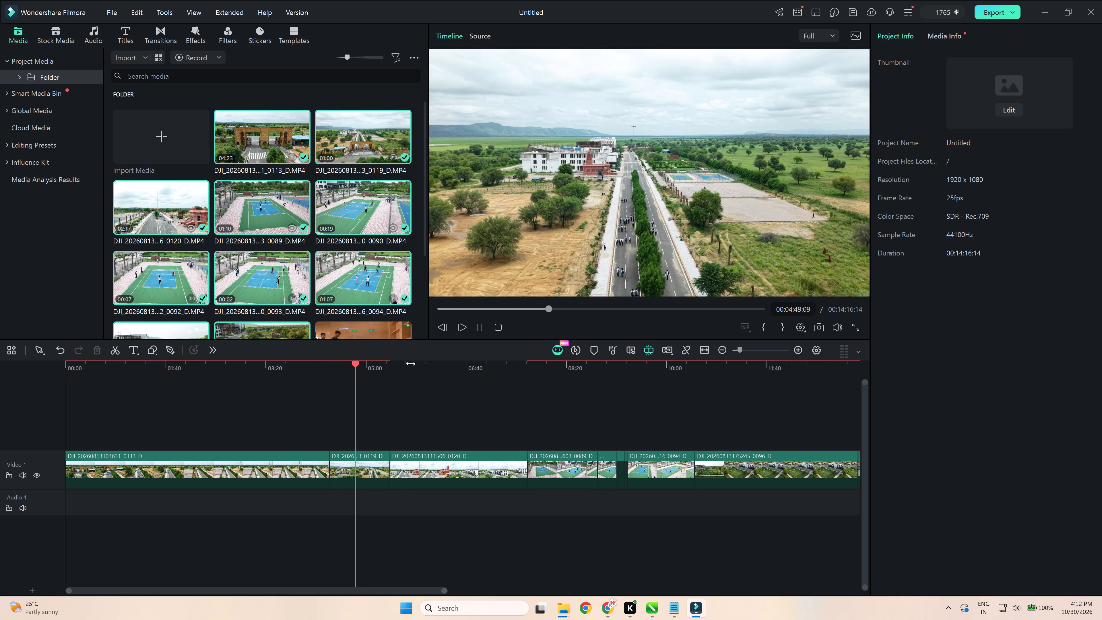
left_click(411, 364)
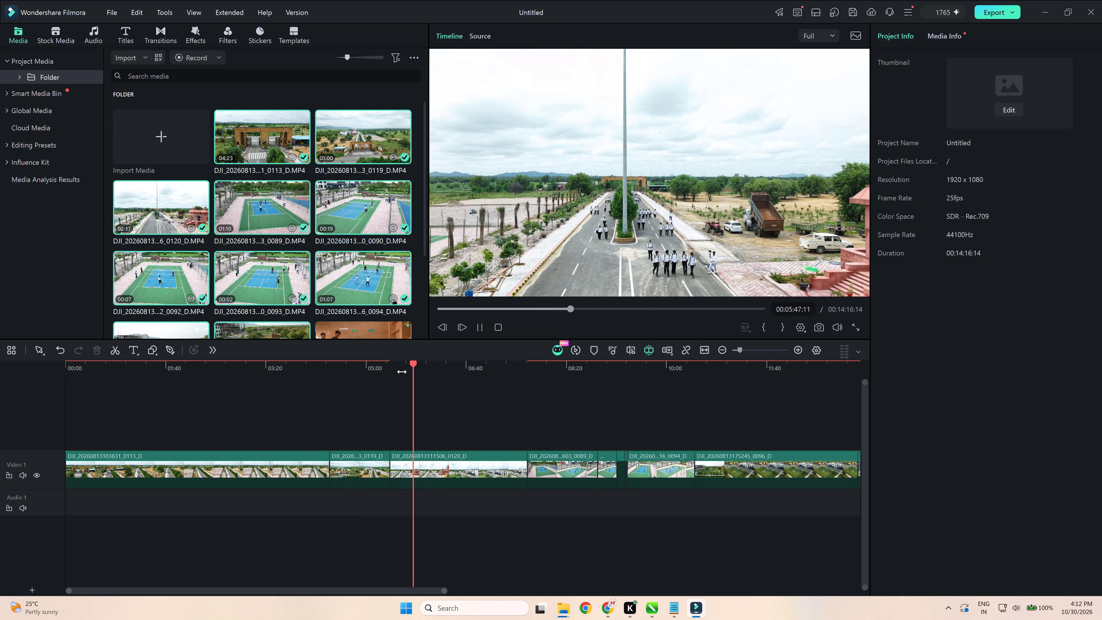
left_click(399, 370)
left_click(447, 377)
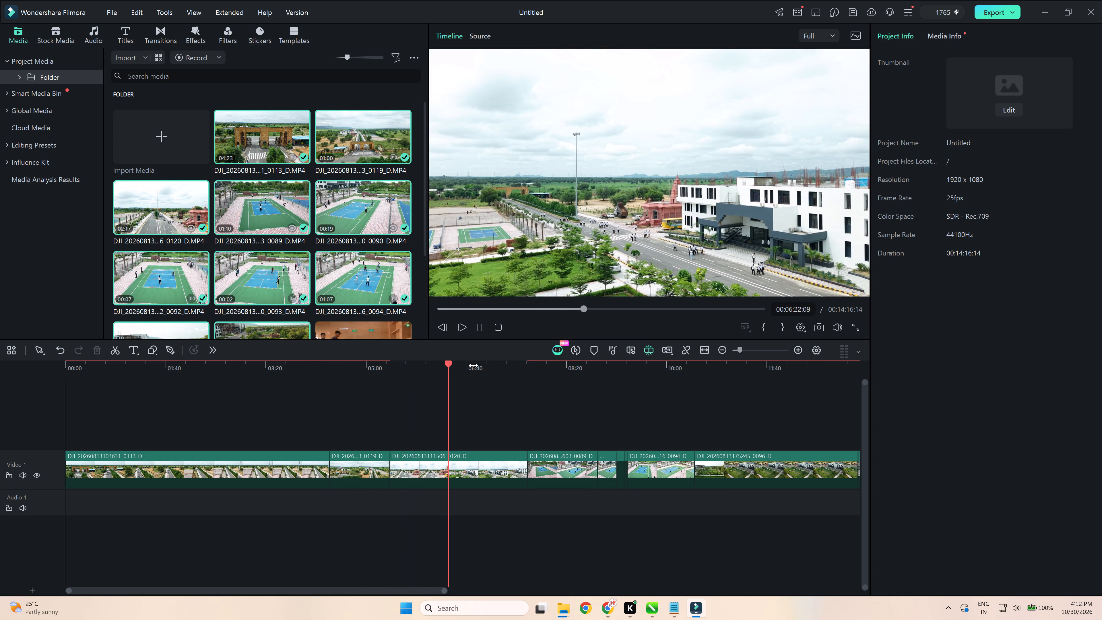
key("space")
Trim the start of clip 0120 so that it begins at about 00:06:09 on the timeline.
left_click(436, 467)
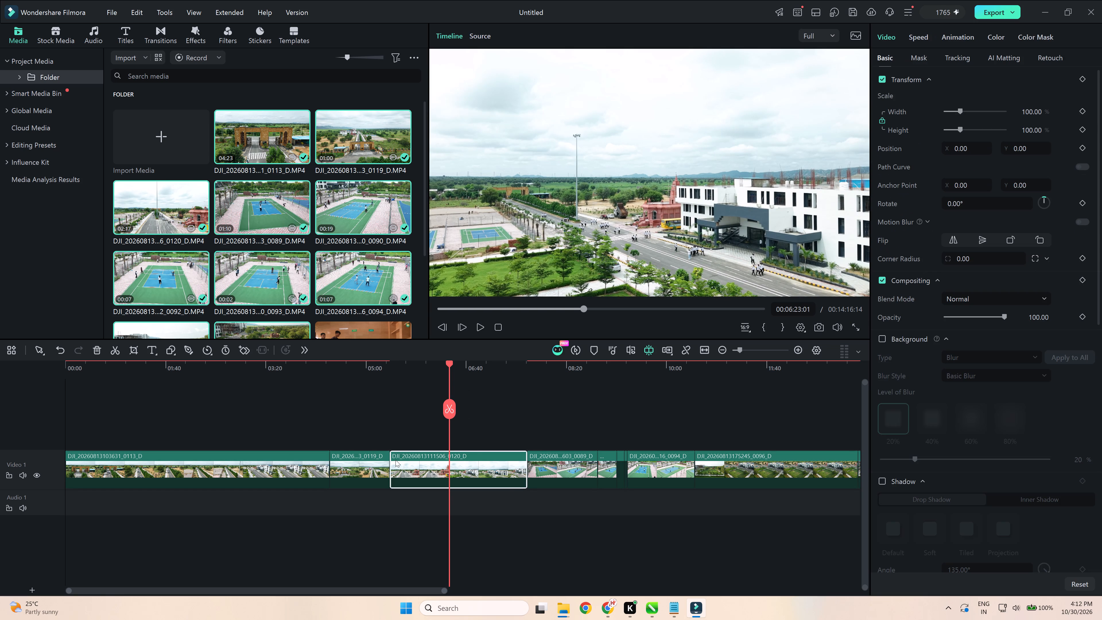
left_click_drag(393, 460, 449, 477)
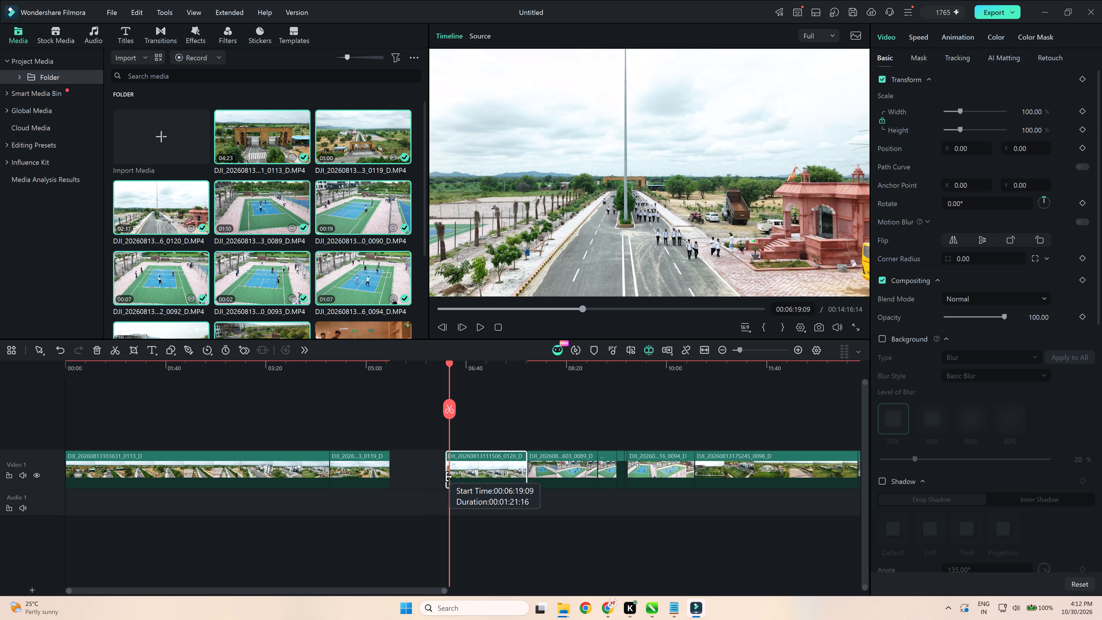
left_click_drag(449, 477, 453, 479)
key("space")
key("space")
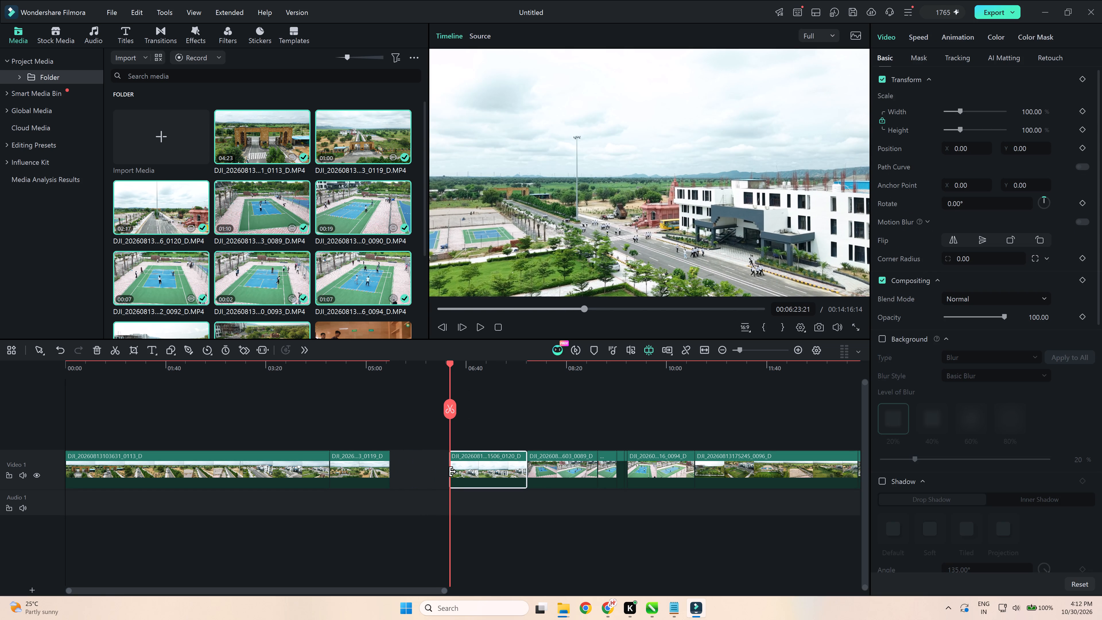
left_click_drag(453, 468, 438, 472)
left_click(434, 366)
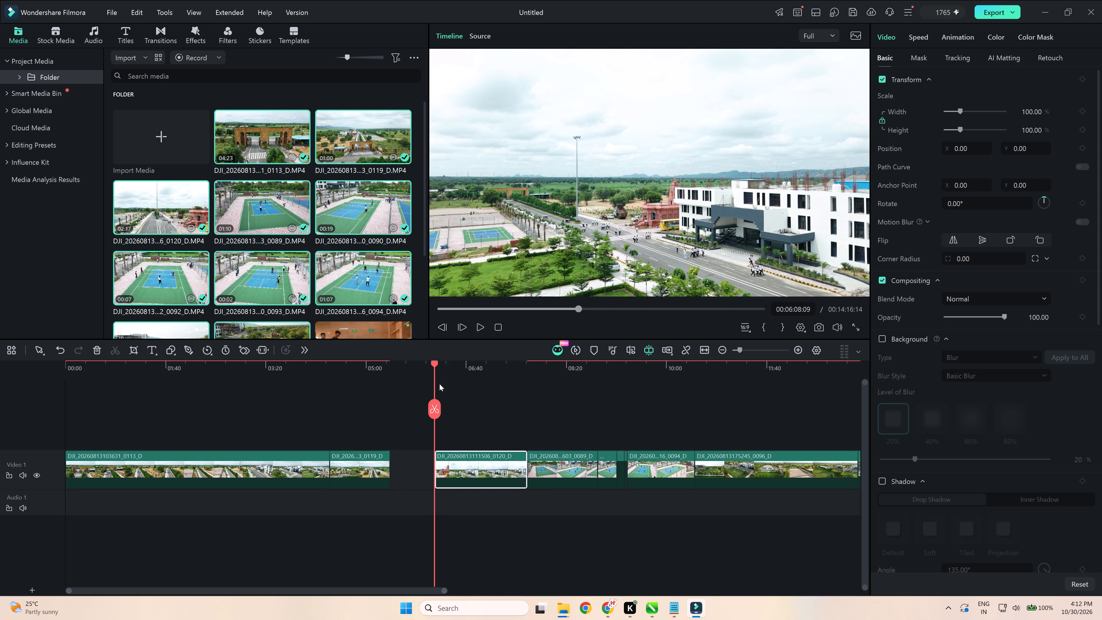
Play clip 0120 to 00:06:30:00, split it there, delete the remainder and close the resulting gap.
key("space")
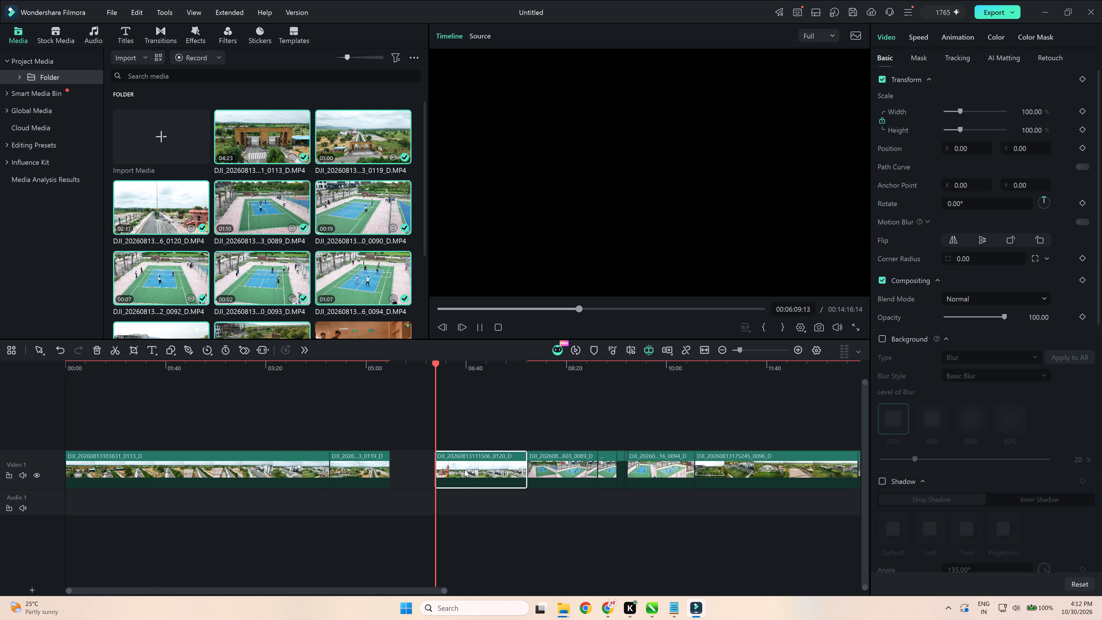
scroll(472, 489, "up", 7, "ctrl")
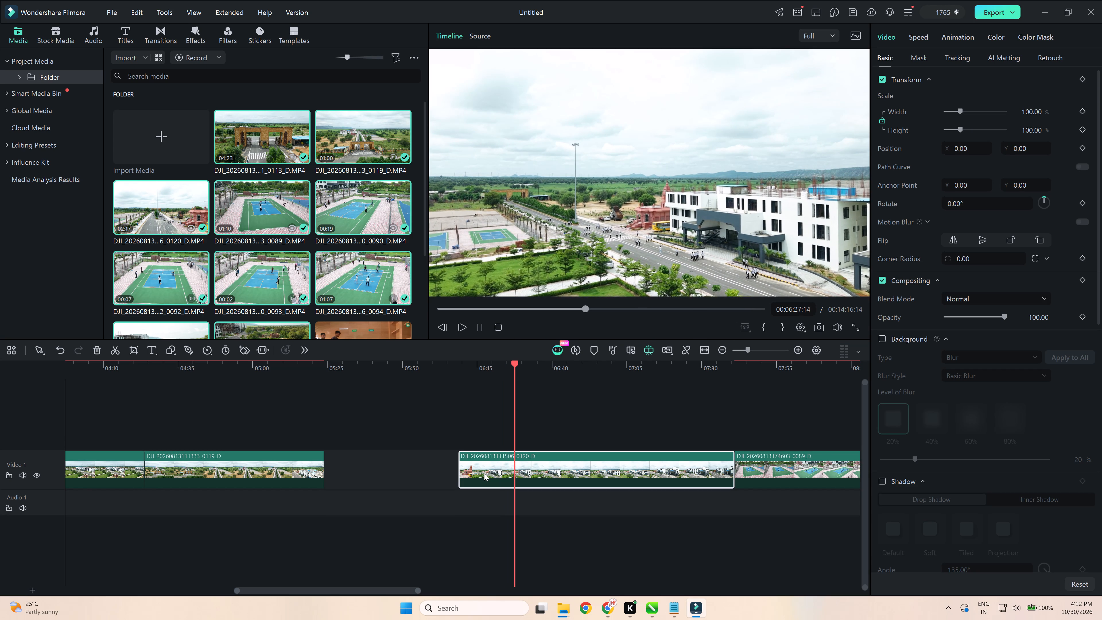
key("space")
key("space")
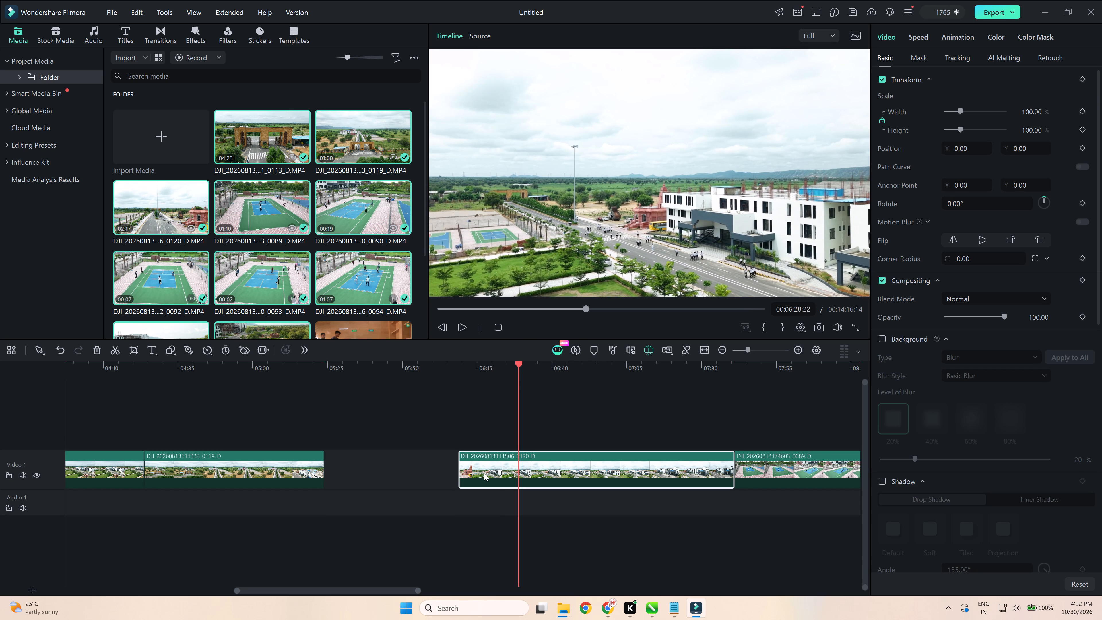
key("space")
left_click(525, 483)
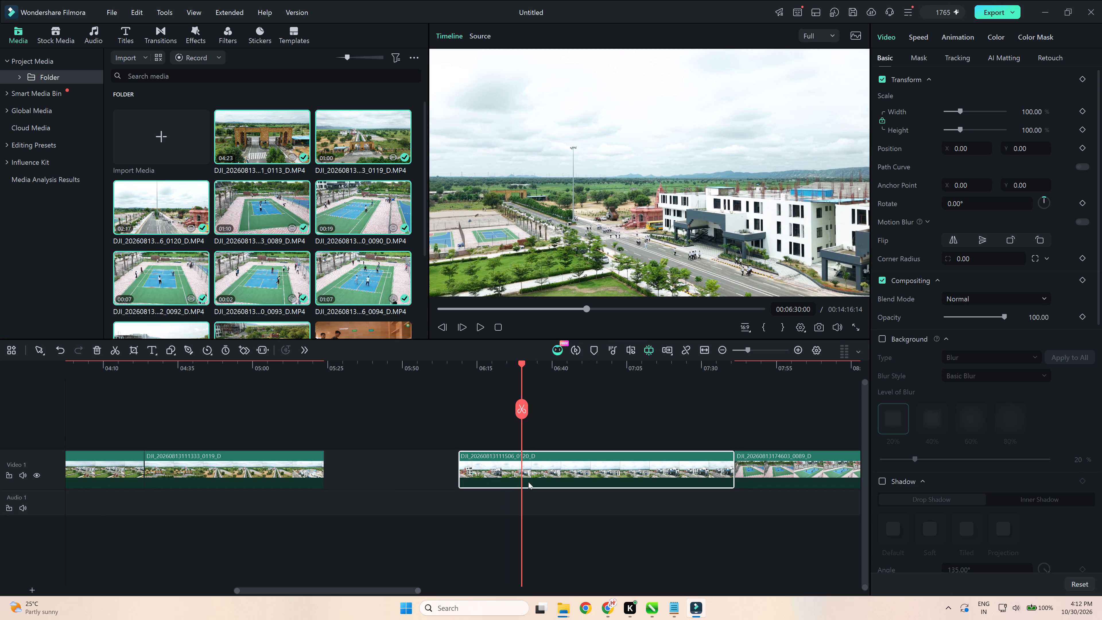
key("ctrl+b")
key("ctrl+b")
key("Delete")
left_click(550, 477)
key("Delete")
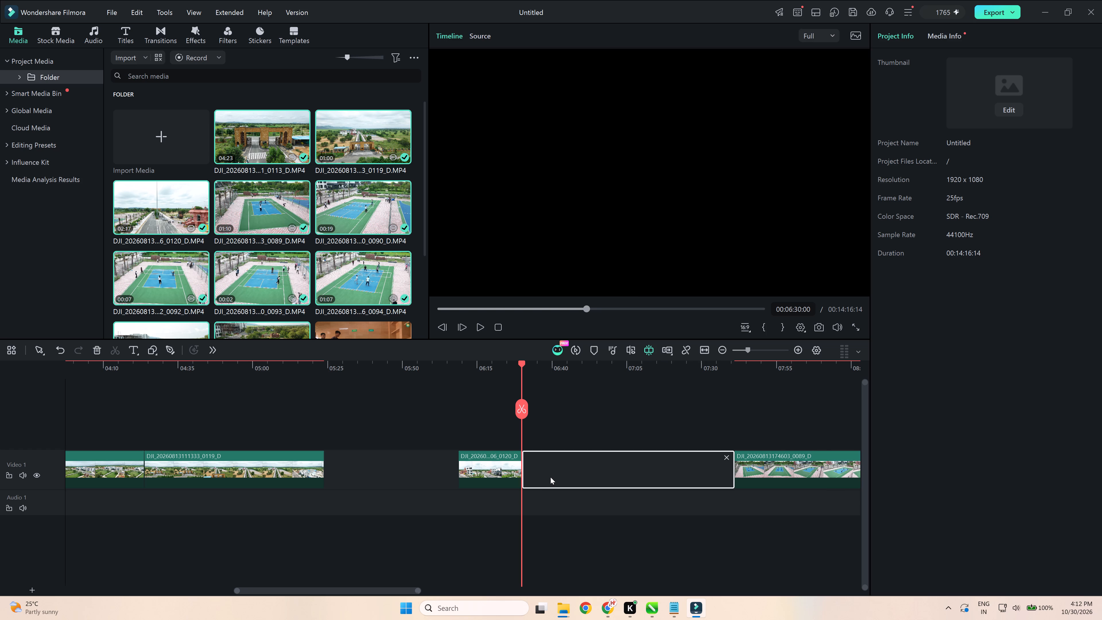
Preview court clip 0089, trim about 18 seconds off its start and close the gap before it.
key("space")
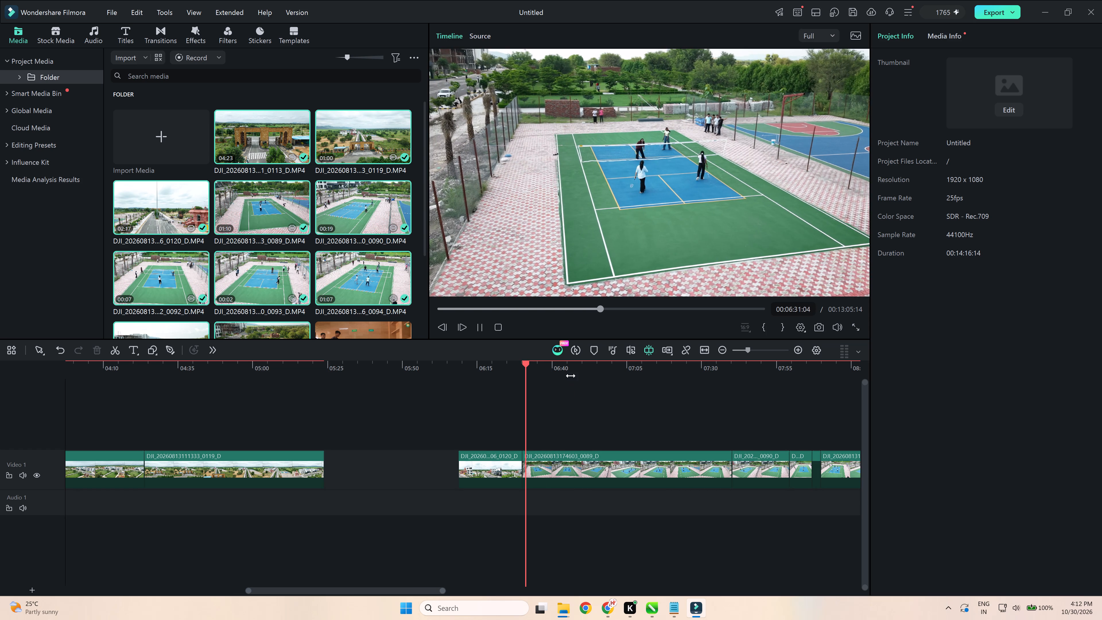
left_click(574, 367)
left_click(615, 371)
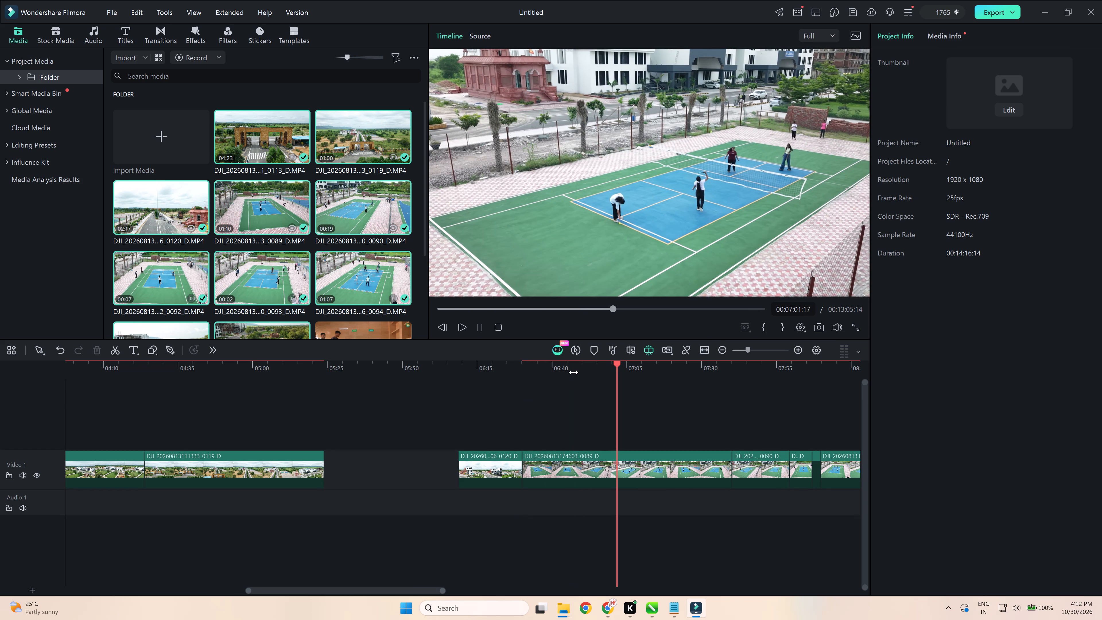
key("space")
left_click(567, 473)
left_click_drag(525, 461, 574, 470)
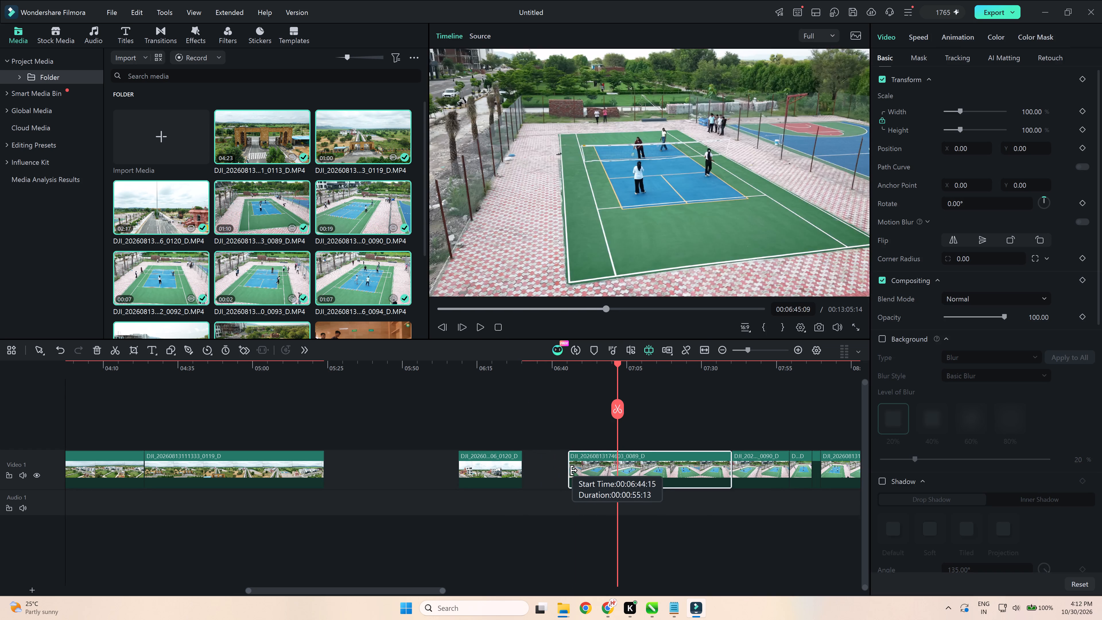
left_click_drag(574, 470, 578, 471)
left_click(571, 463)
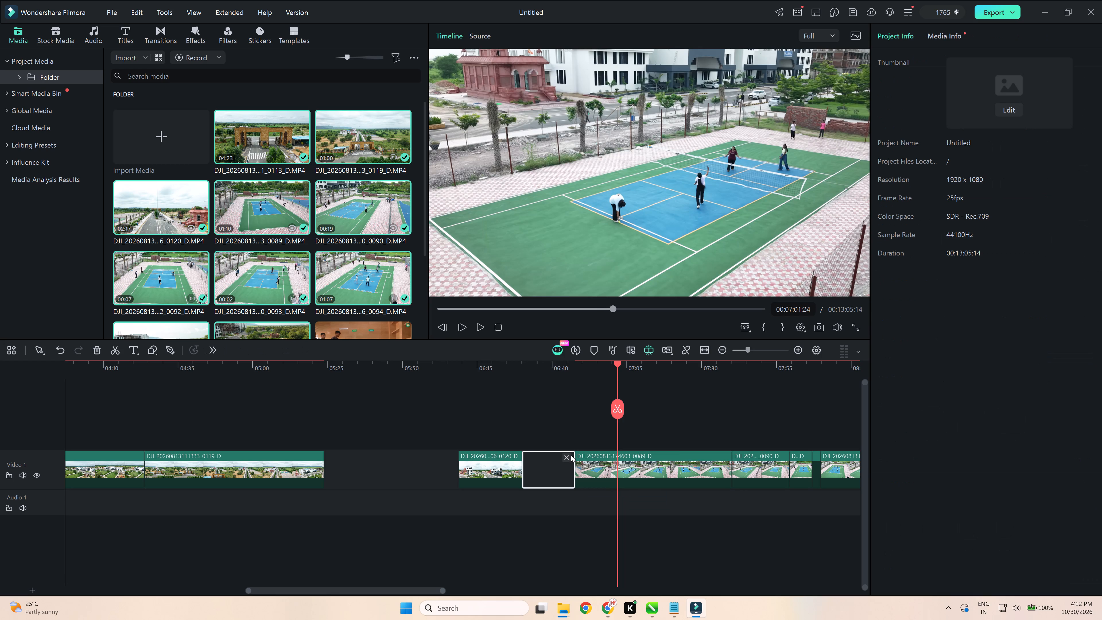
left_click(571, 455)
Preview court clip 0089, trim roughly 7 more seconds off its start and close the gap before it.
key("space")
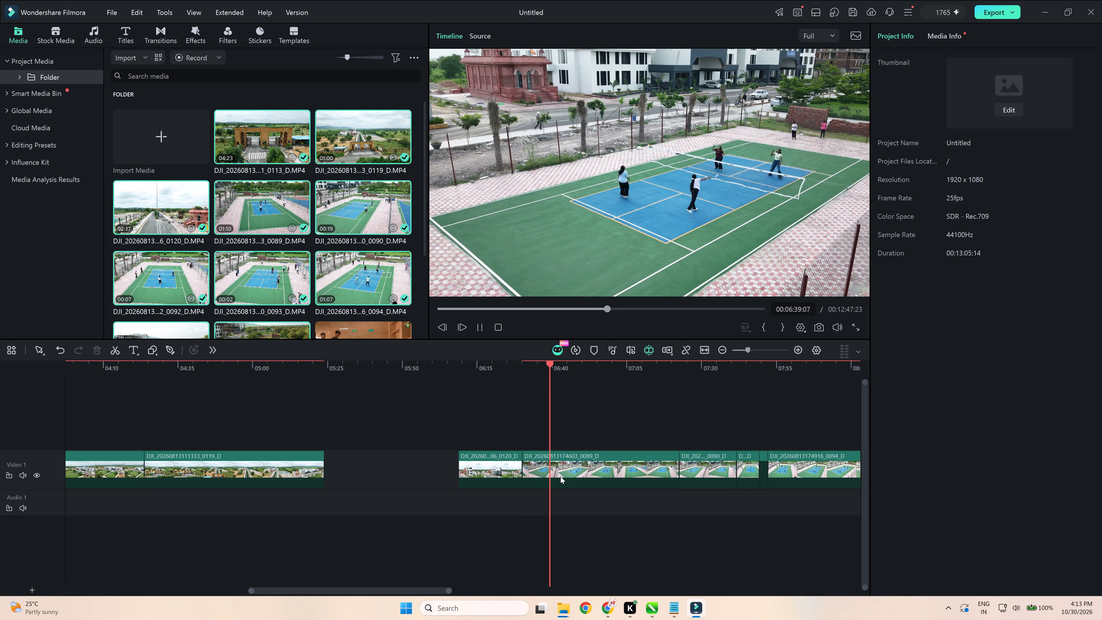
key("space")
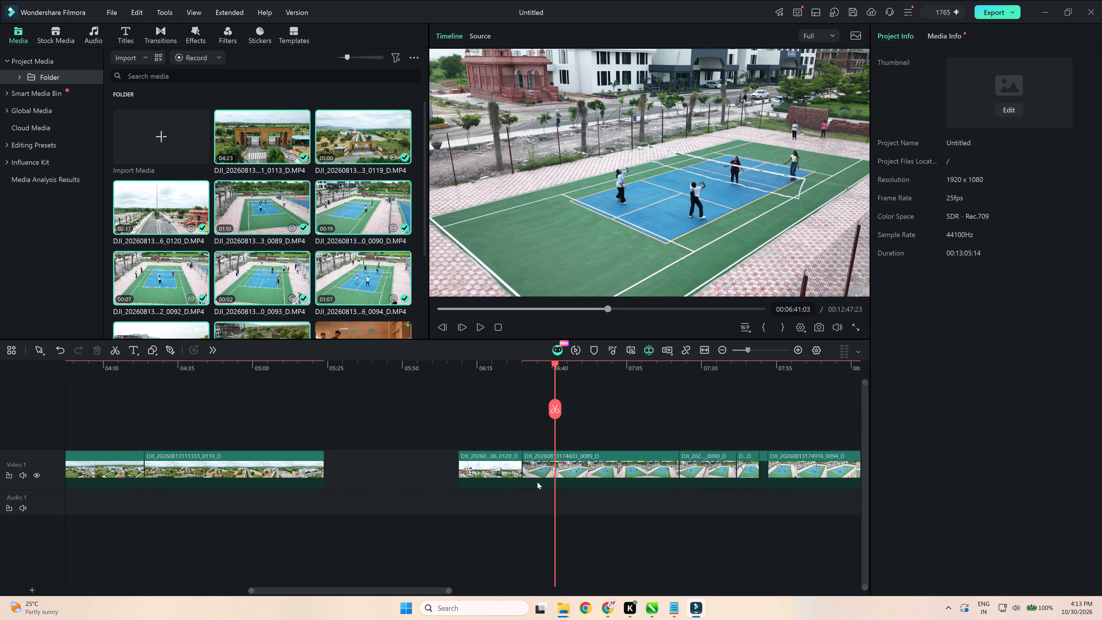
left_click(533, 476)
left_click_drag(525, 467, 546, 478)
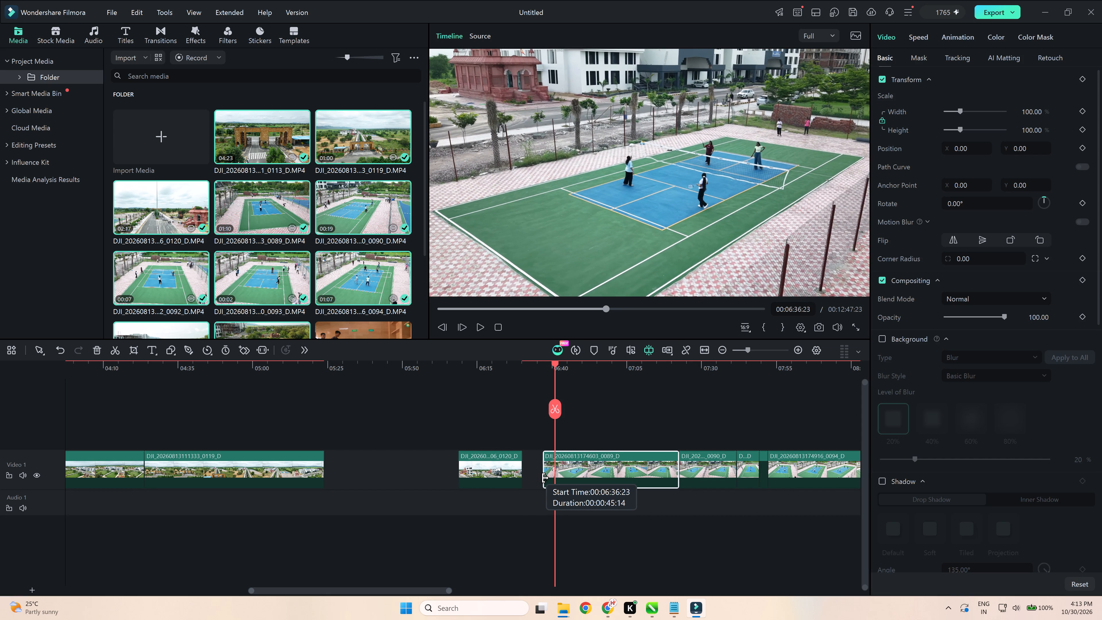
left_click_drag(546, 478, 548, 479)
left_click(539, 468)
left_click(539, 454)
Play clip 0089 to 00:06:34:14, split it there, delete the remainder and close the resulting gap.
key("space")
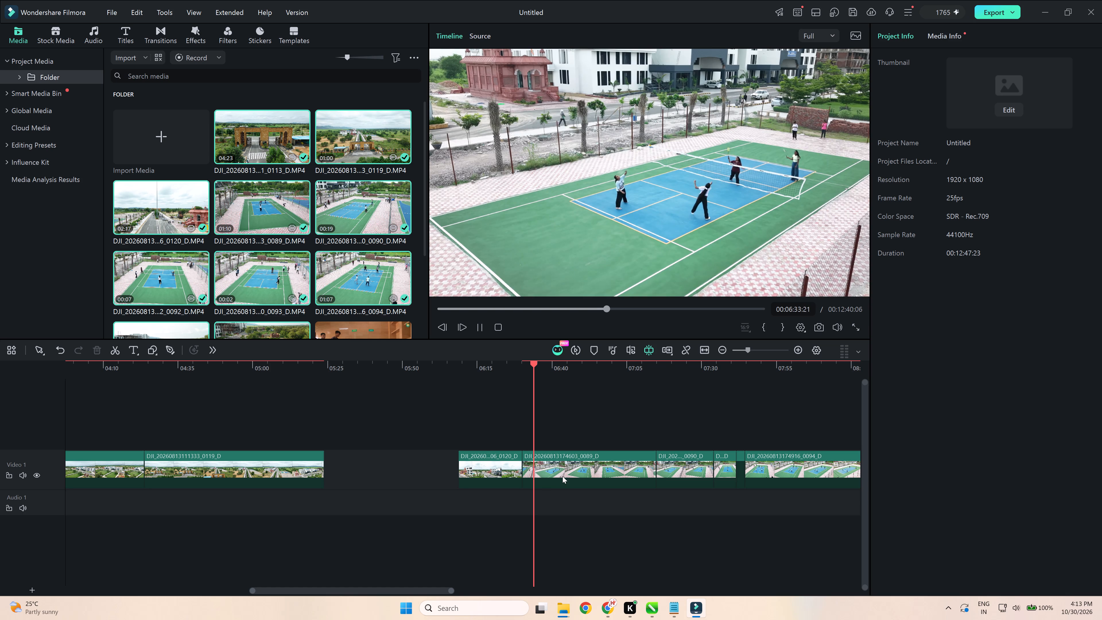
key("space")
left_click(575, 481)
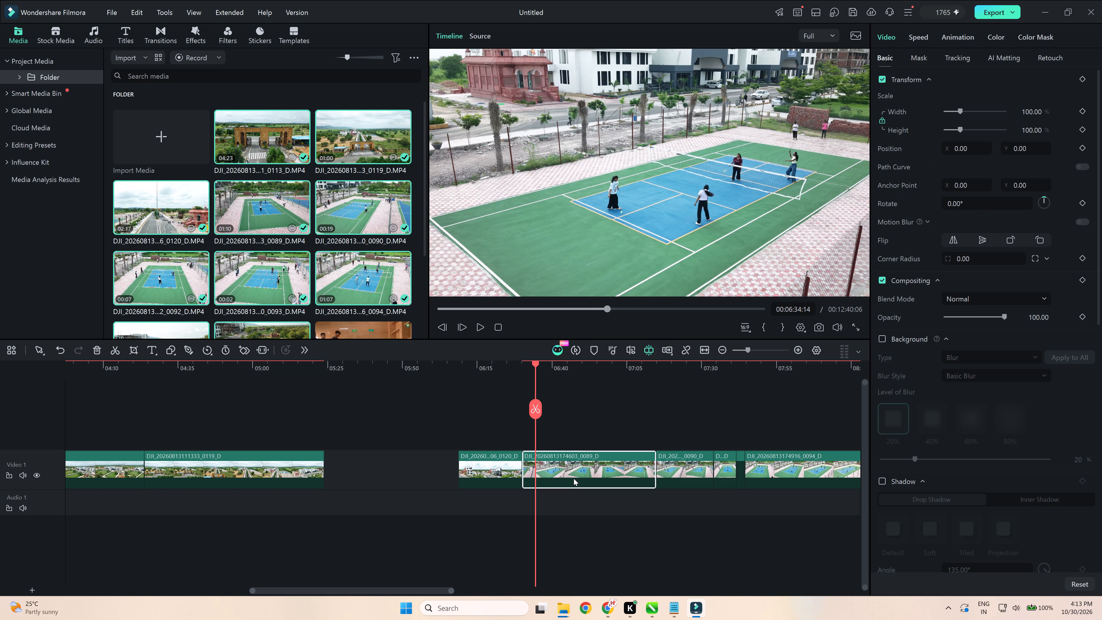
key("ctrl+b")
left_click_drag(539, 464, 585, 475)
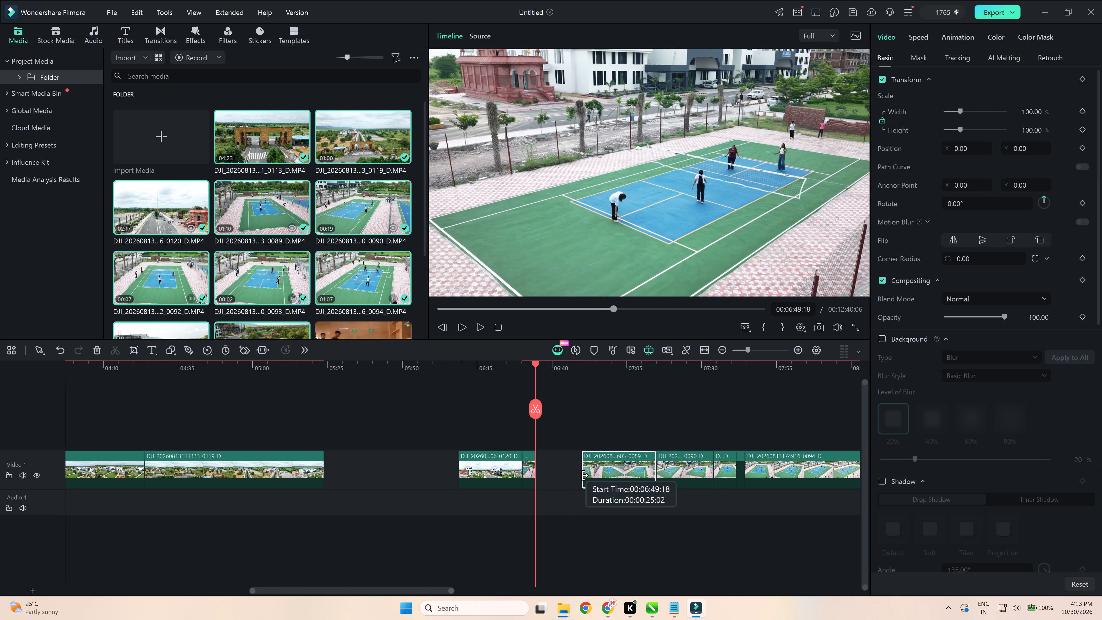
left_click_drag(585, 475, 589, 475)
key("Delete")
left_click(601, 467)
key("Delete")
Delete court clip 0090 from the timeline and close the gap it leaves.
key("space")
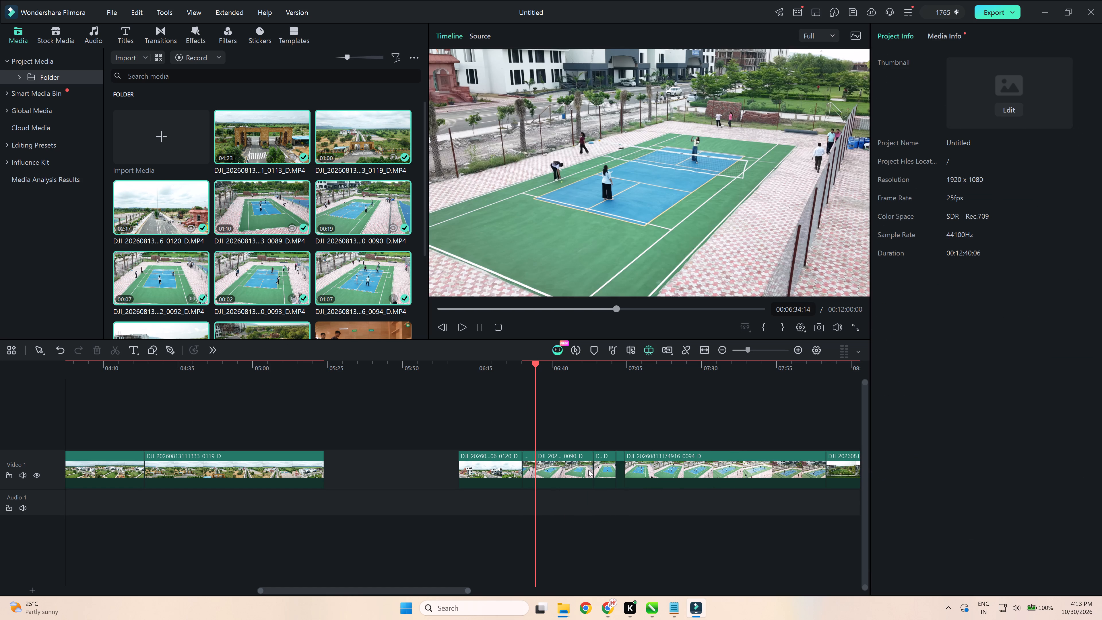
left_click(578, 469)
key("Delete")
left_click(578, 469)
key("Delete")
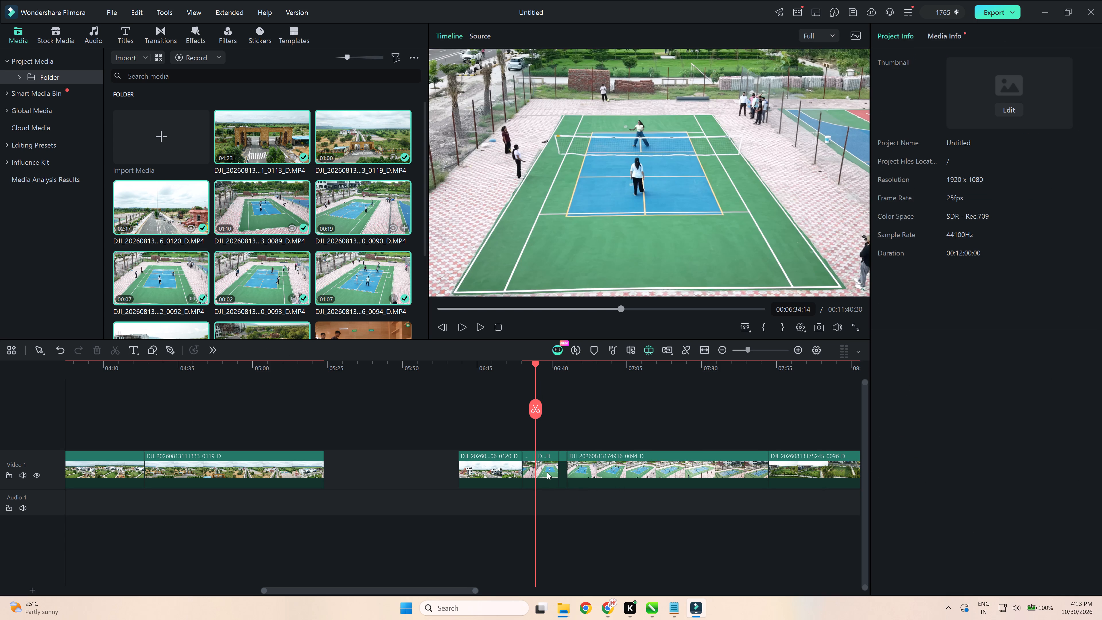
Delete the short court clips 0092 and 0093 and close the gaps so clip 0094 follows clip 0089.
left_click(547, 472)
key("Delete")
left_click(551, 473)
key("Delete")
left_click(538, 469)
key("Delete")
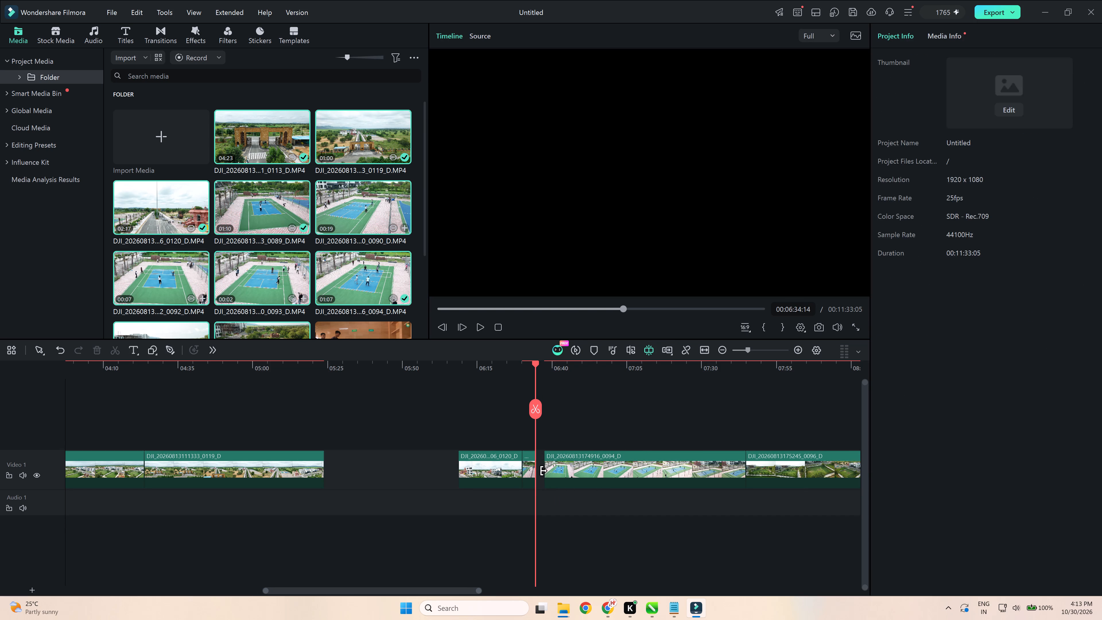
left_click(544, 471)
key("Delete")
key("ctrl+z")
left_click(542, 470)
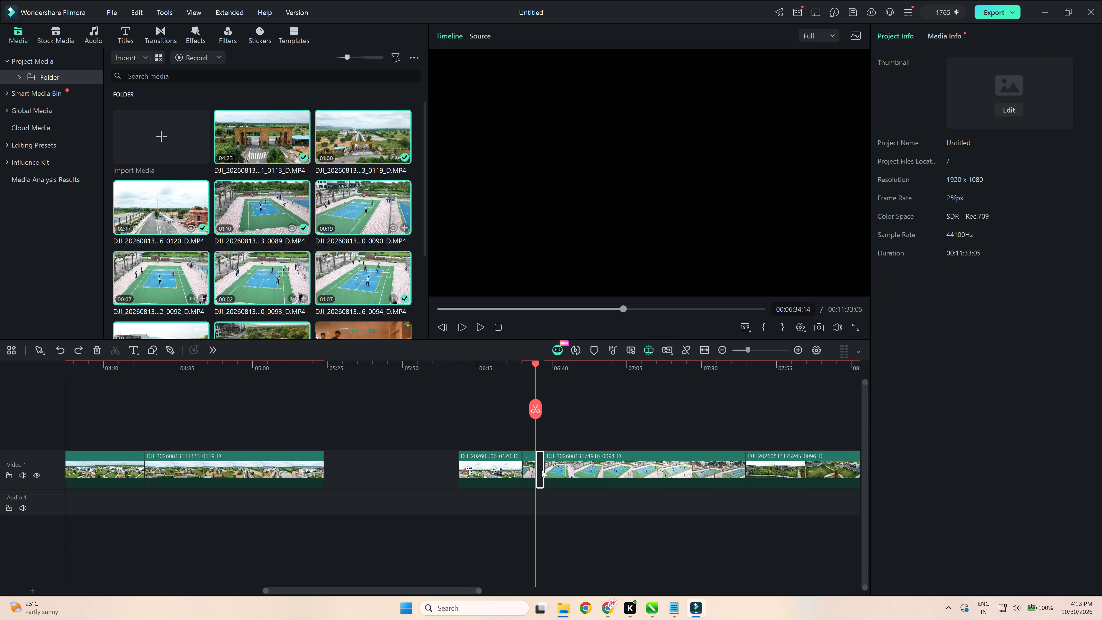
key("Delete")
Play court clip 0094 to about 00:06:46, trim its end to that point and close the gap before clip 0096.
left_click(543, 471)
key("space")
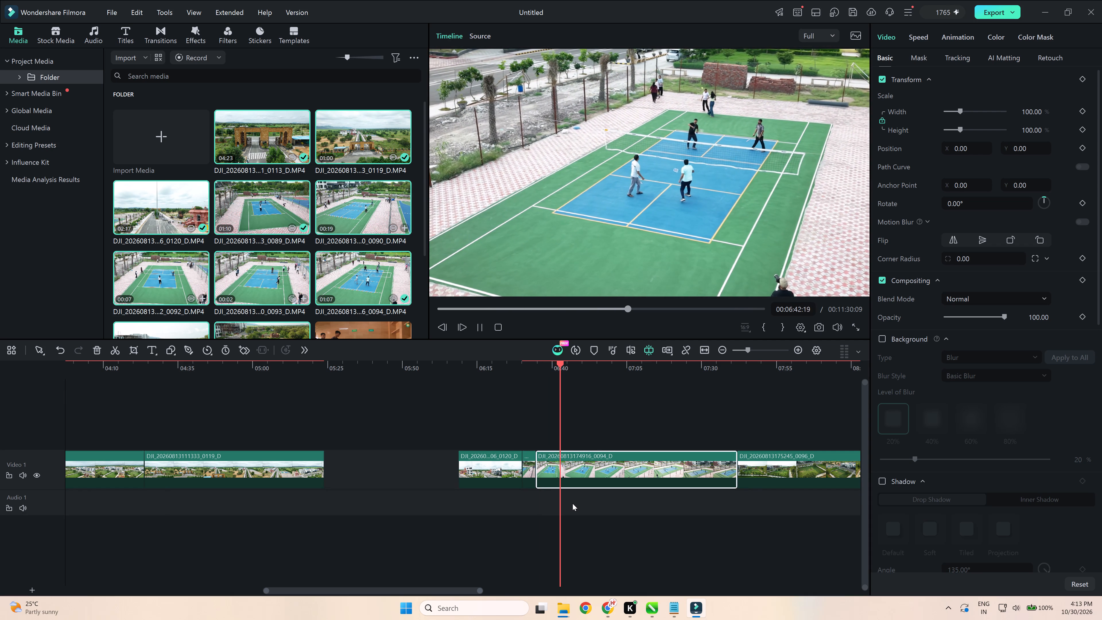
key("space")
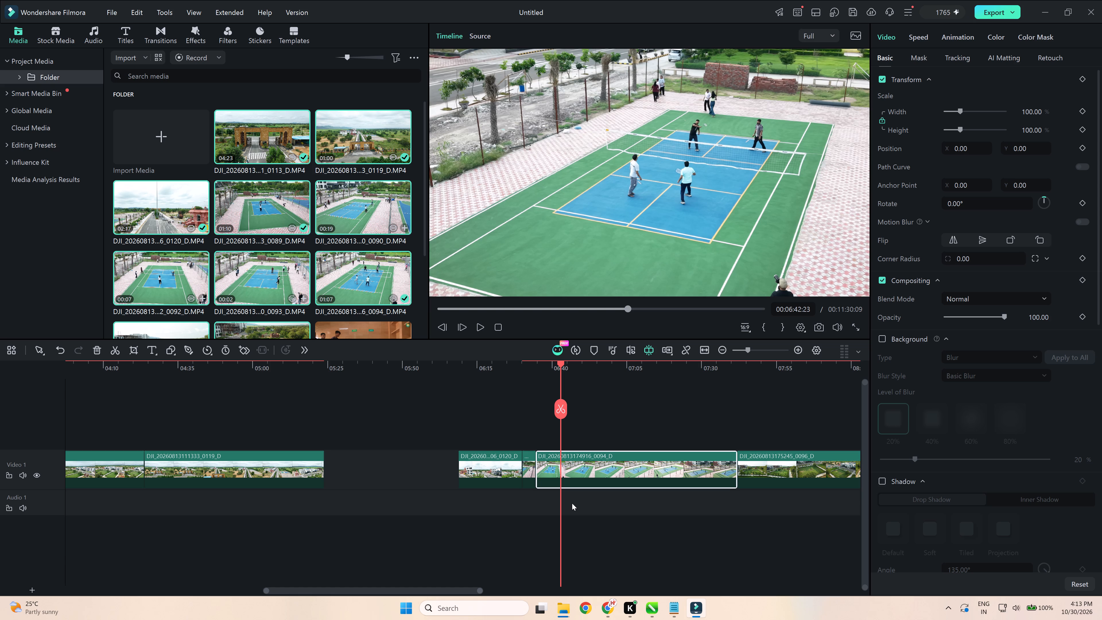
key("space")
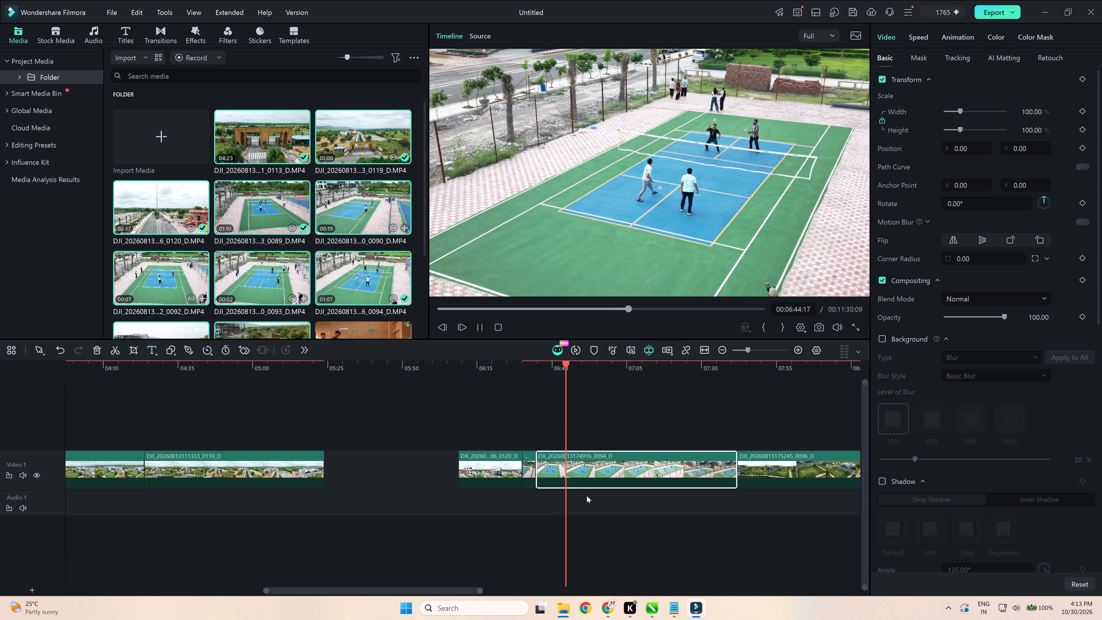
key("space")
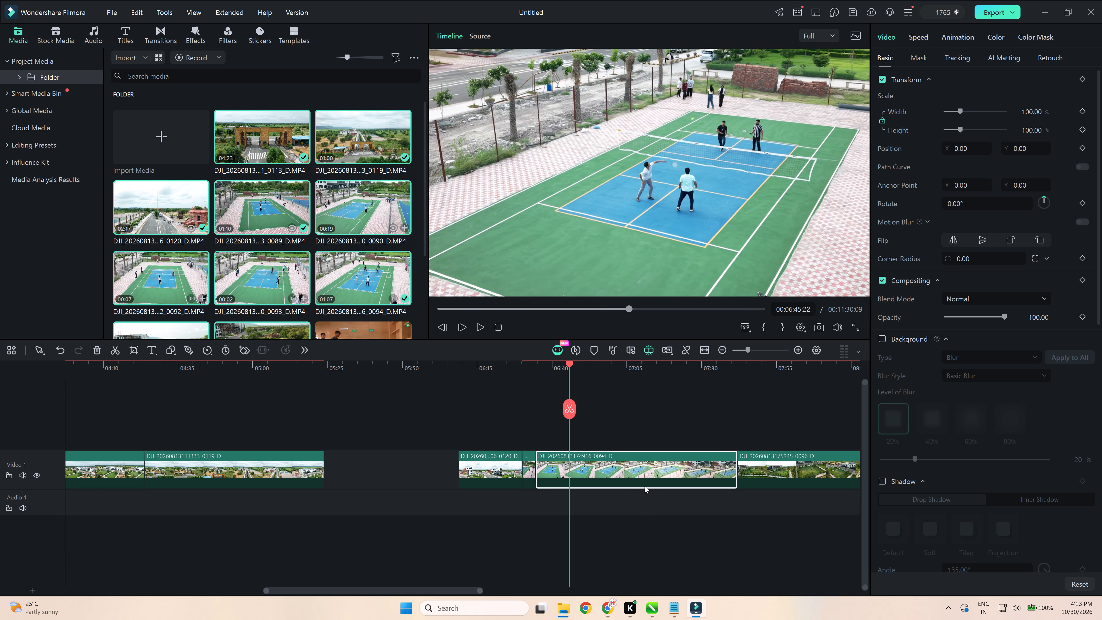
key("space")
key("space")
left_click_drag(734, 469, 607, 476)
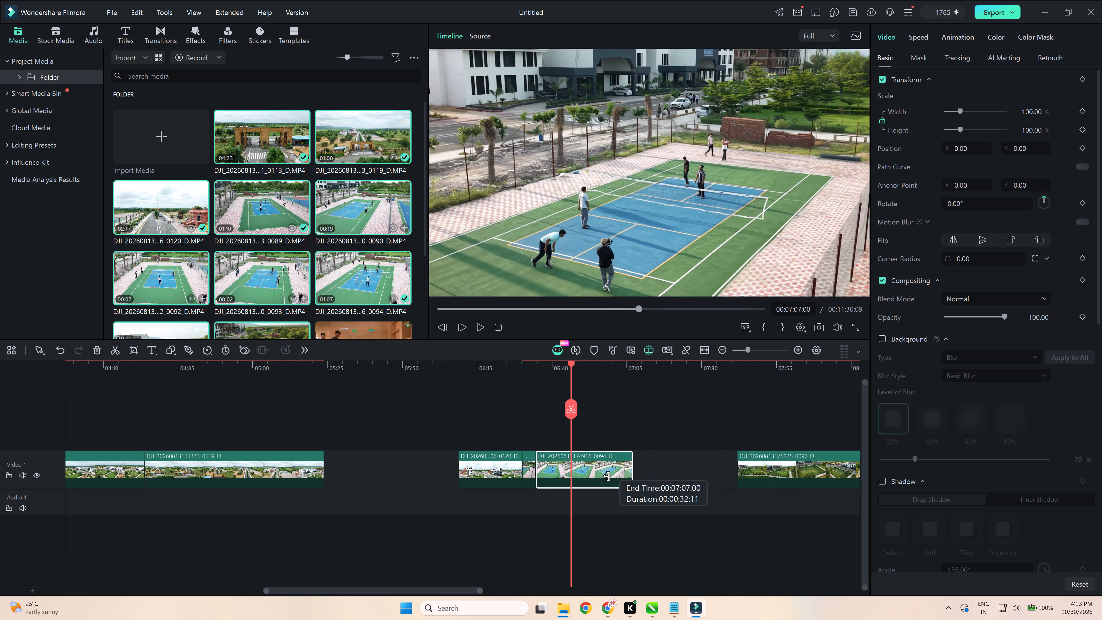
left_click_drag(607, 476, 571, 483)
left_click(705, 466)
left_click(731, 457)
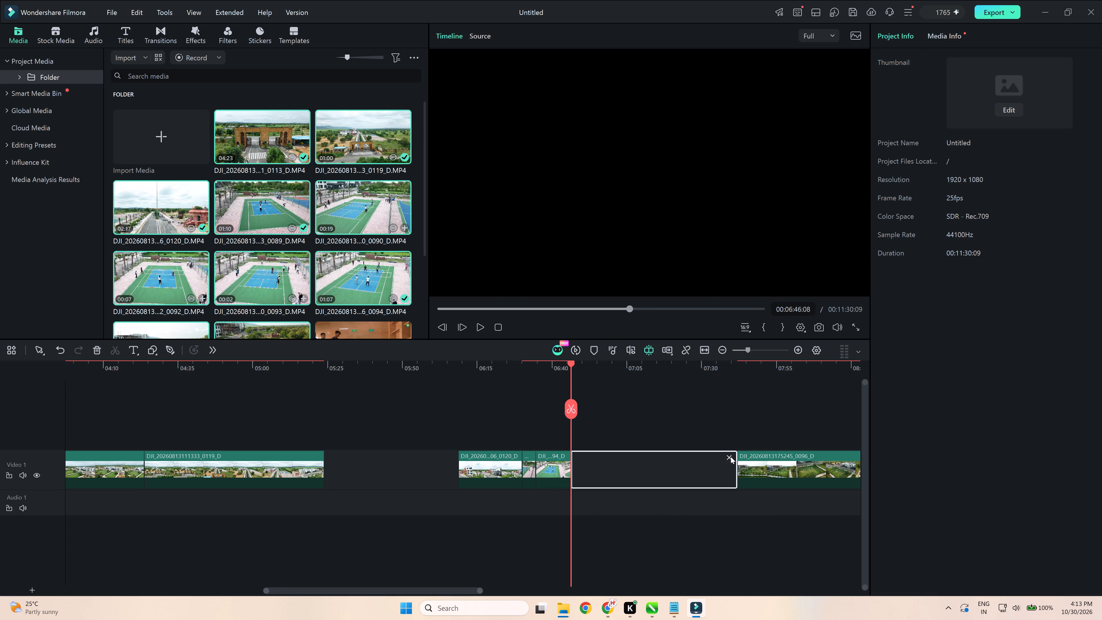
Play and skip through drone clip 0096 up to about 00:08:45, examining its lawn and sports court footage for the part to keep.
key("space")
left_click(664, 367)
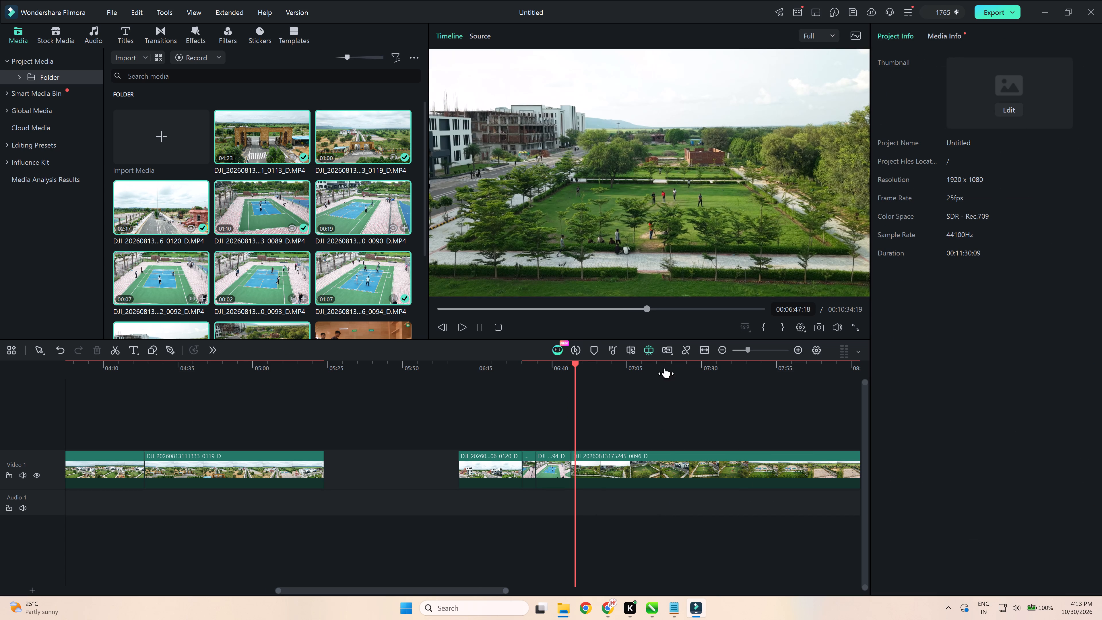
scroll(682, 415, "down", 2, "ctrl")
left_click(559, 368)
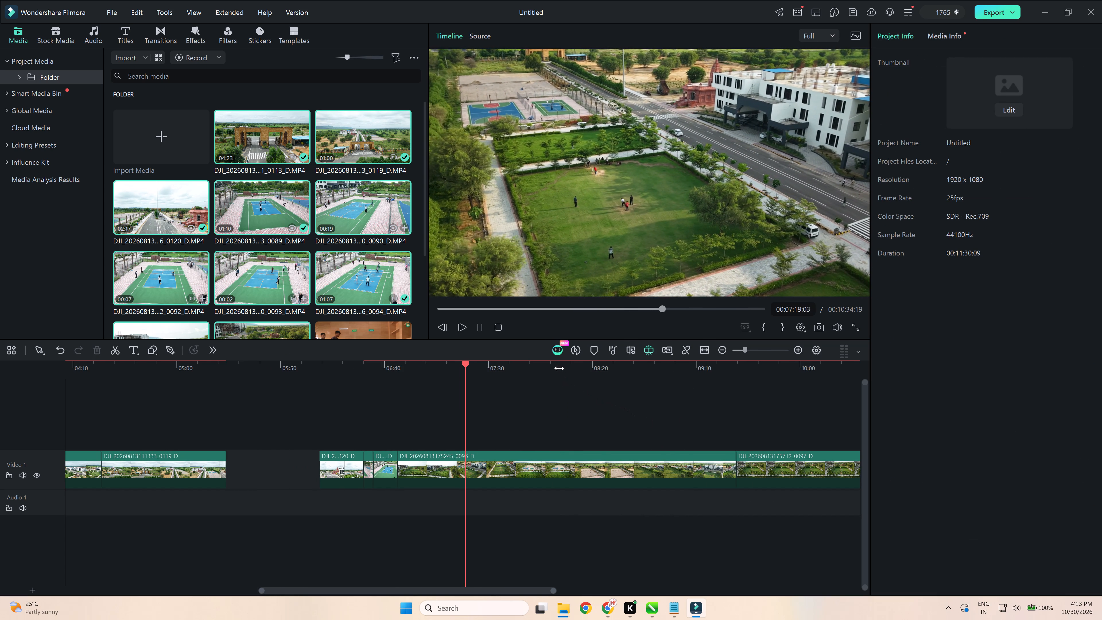
left_click(511, 368)
left_click(476, 367)
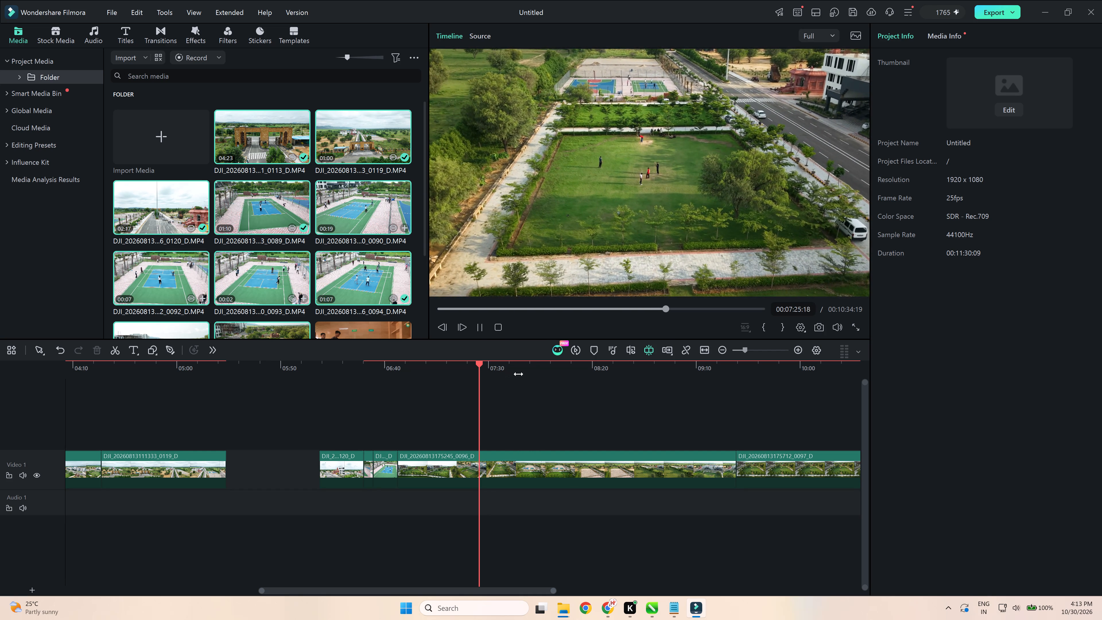
left_click(517, 367)
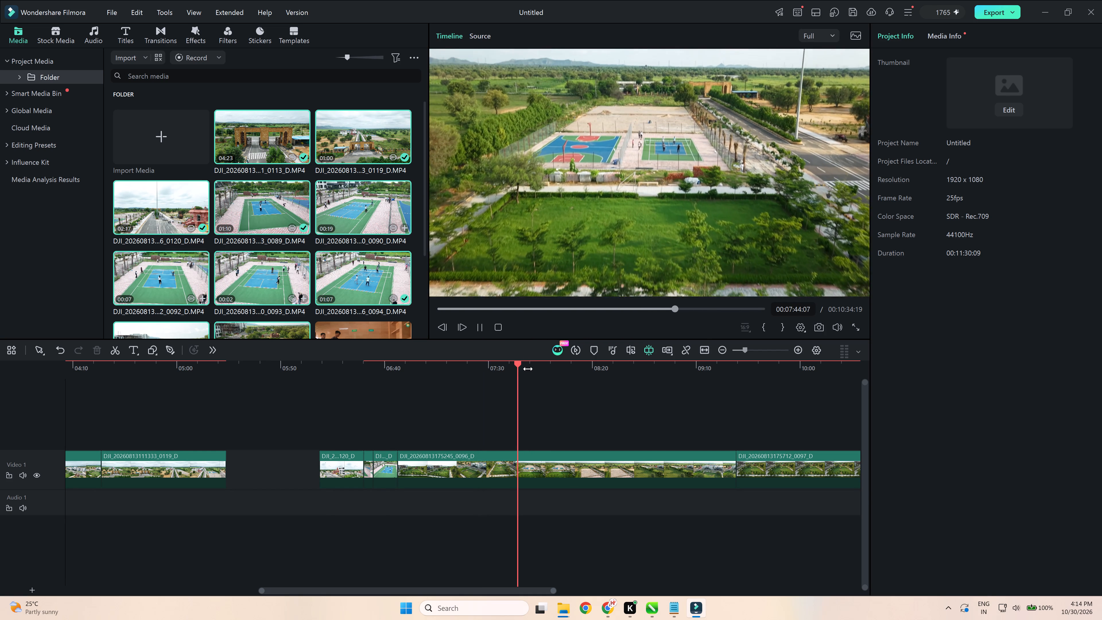
left_click(515, 364)
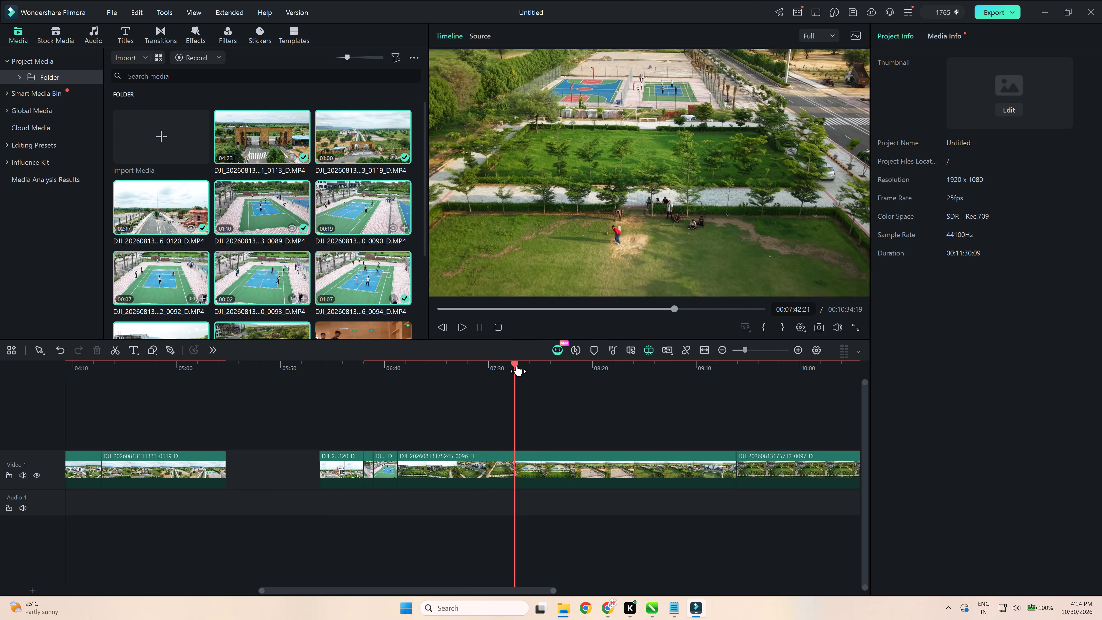
key("space")
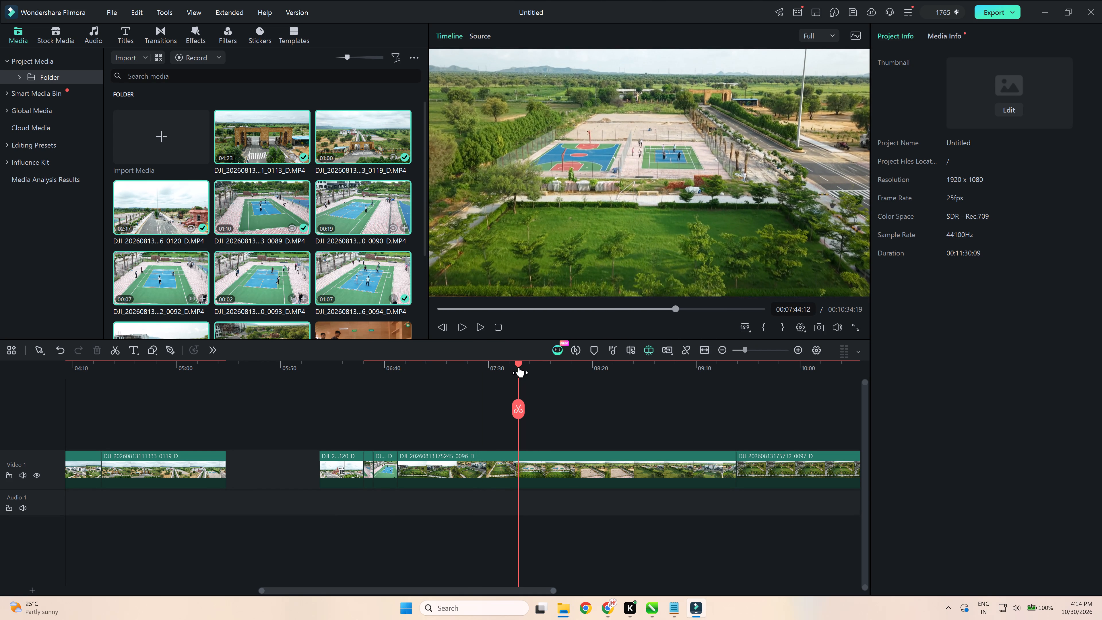
key("space")
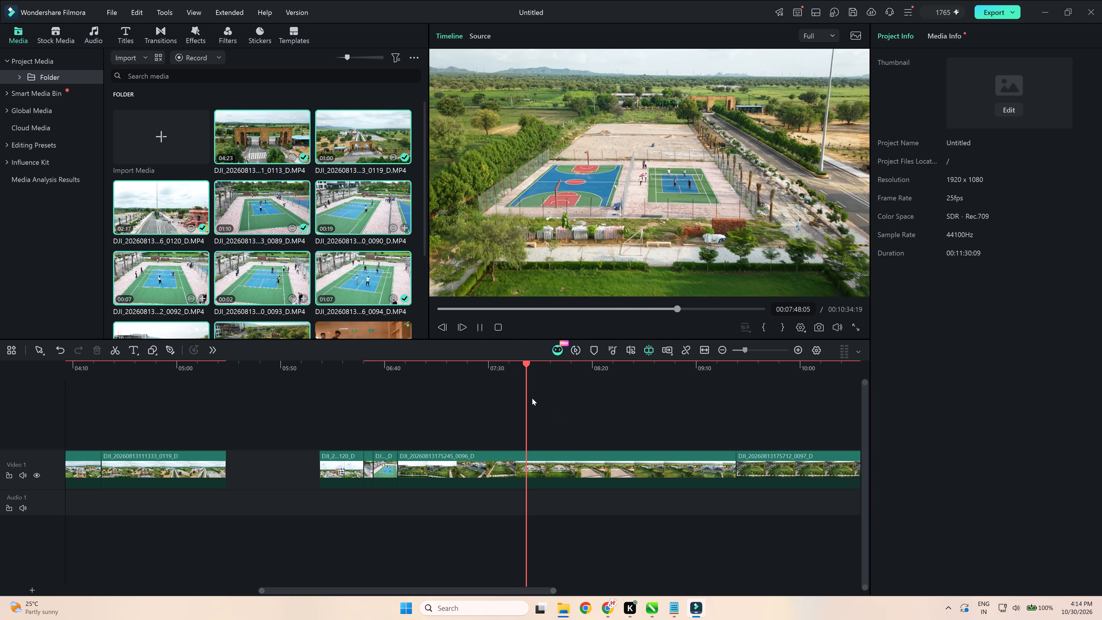
left_click(473, 374)
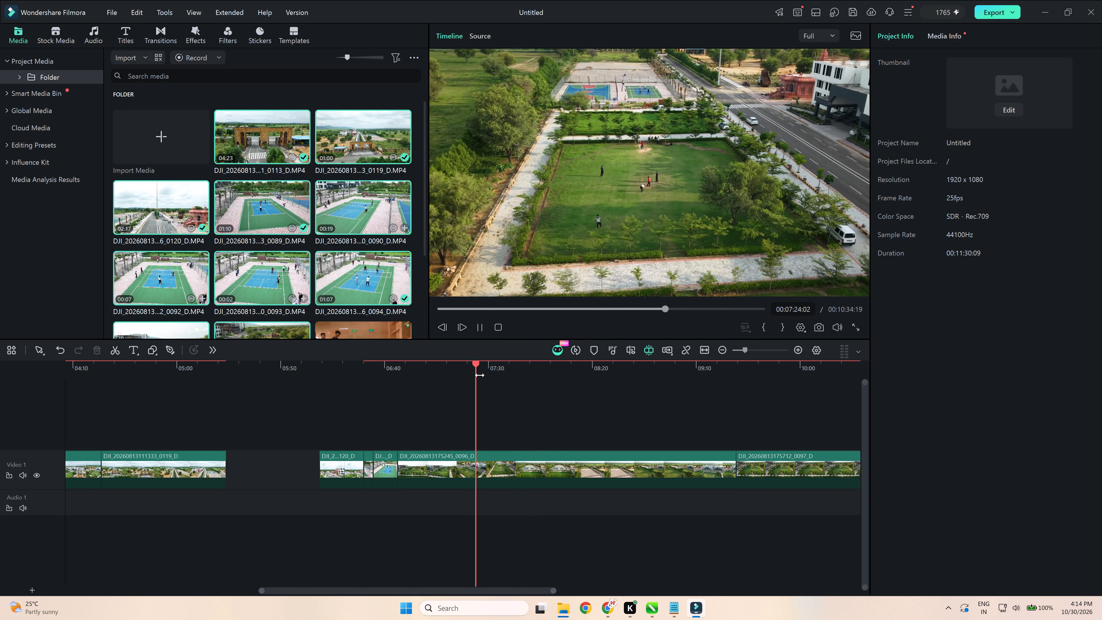
left_click(455, 364)
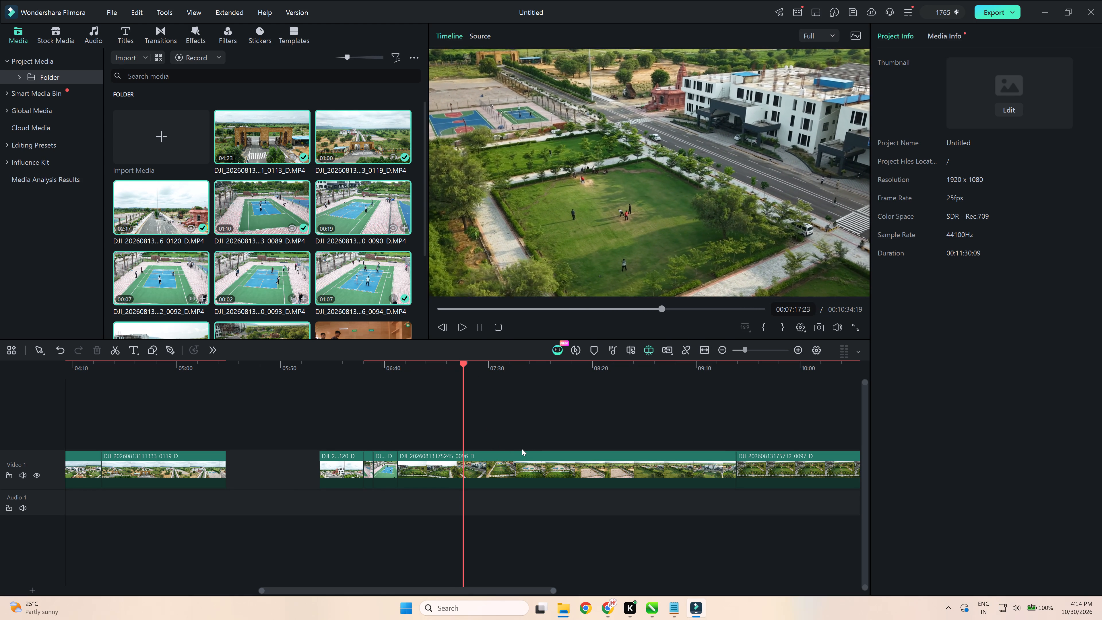
key("space")
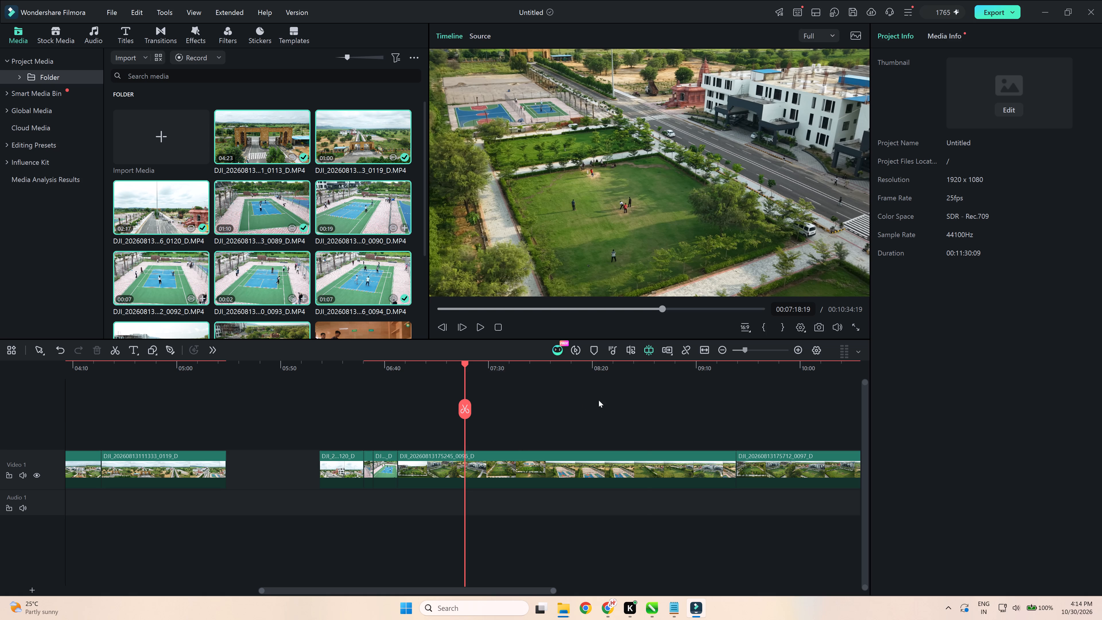
left_click(647, 371)
left_click_drag(646, 367, 616, 371)
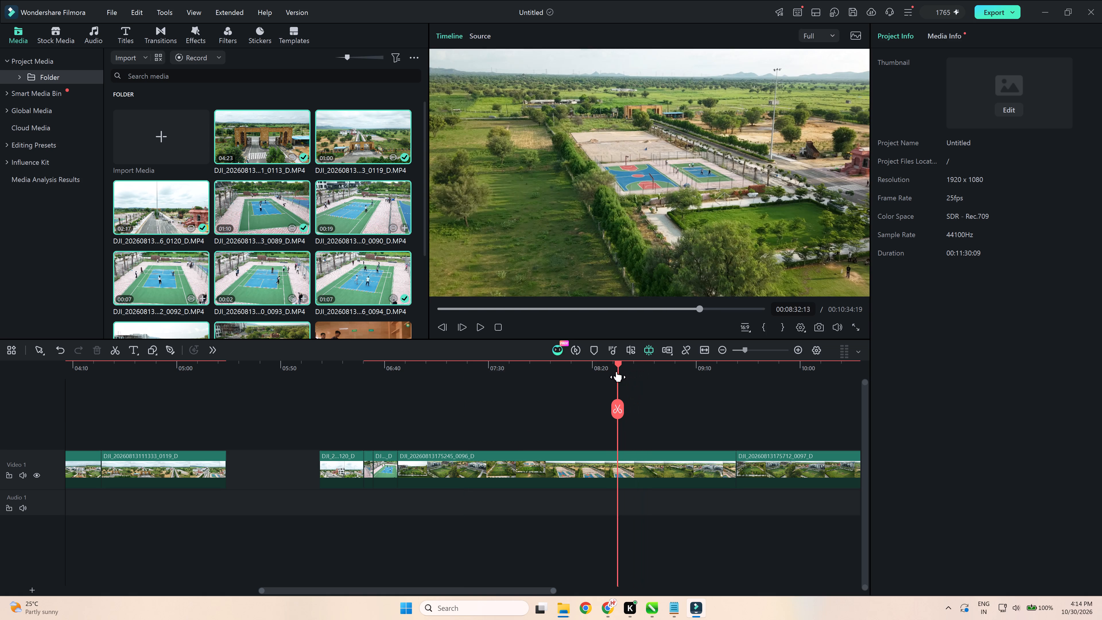
left_click_drag(616, 371, 615, 375)
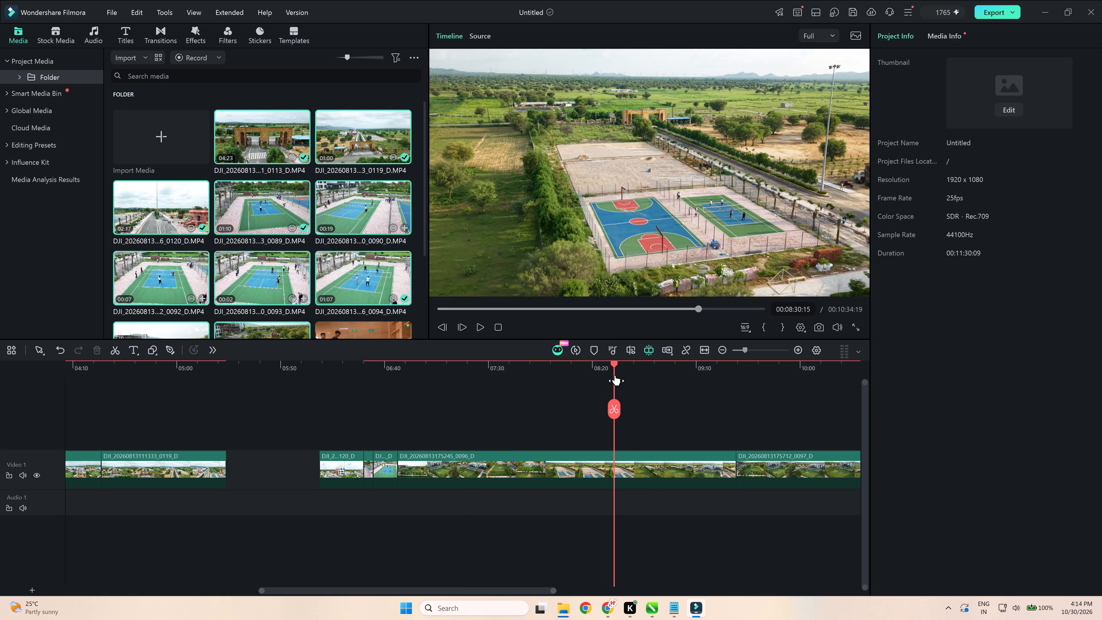
left_click_drag(615, 375, 644, 383)
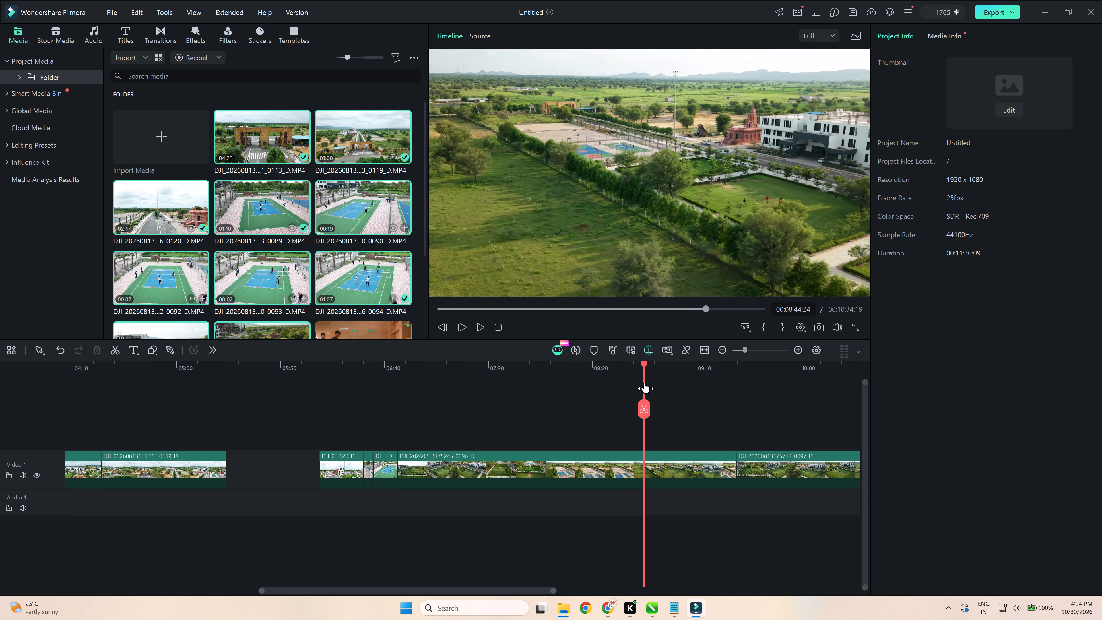
left_click_drag(644, 383, 612, 384)
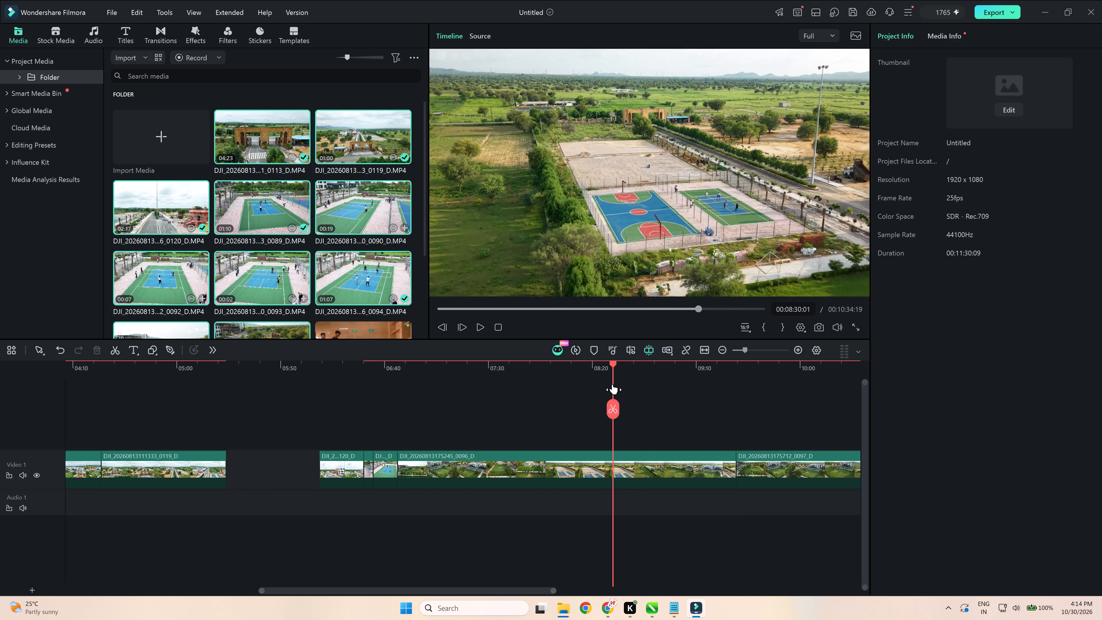
left_click_drag(612, 384, 618, 385)
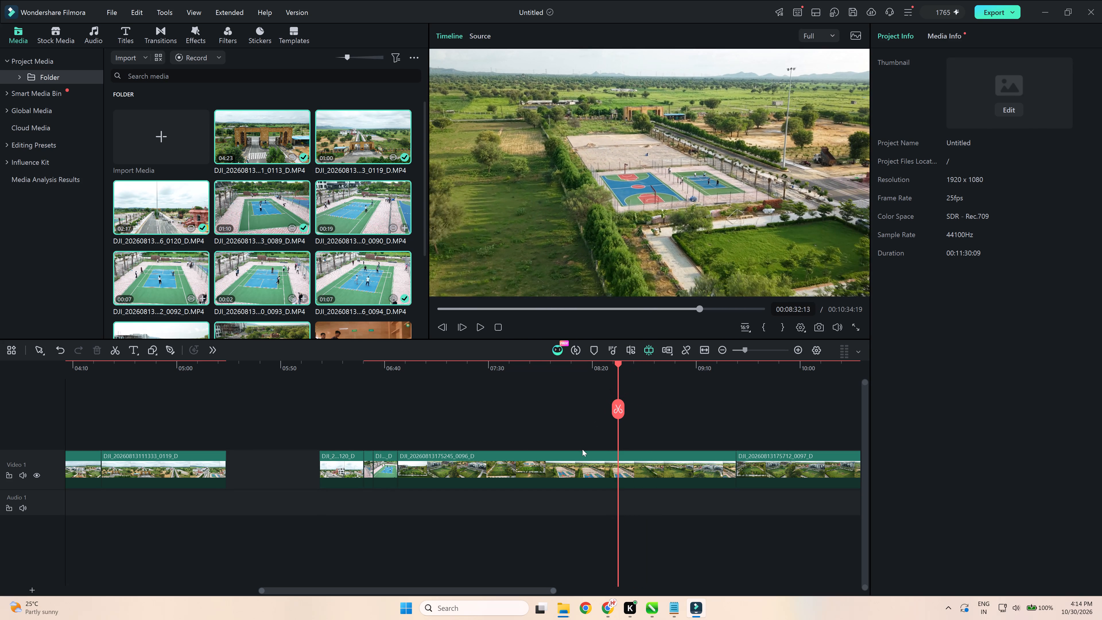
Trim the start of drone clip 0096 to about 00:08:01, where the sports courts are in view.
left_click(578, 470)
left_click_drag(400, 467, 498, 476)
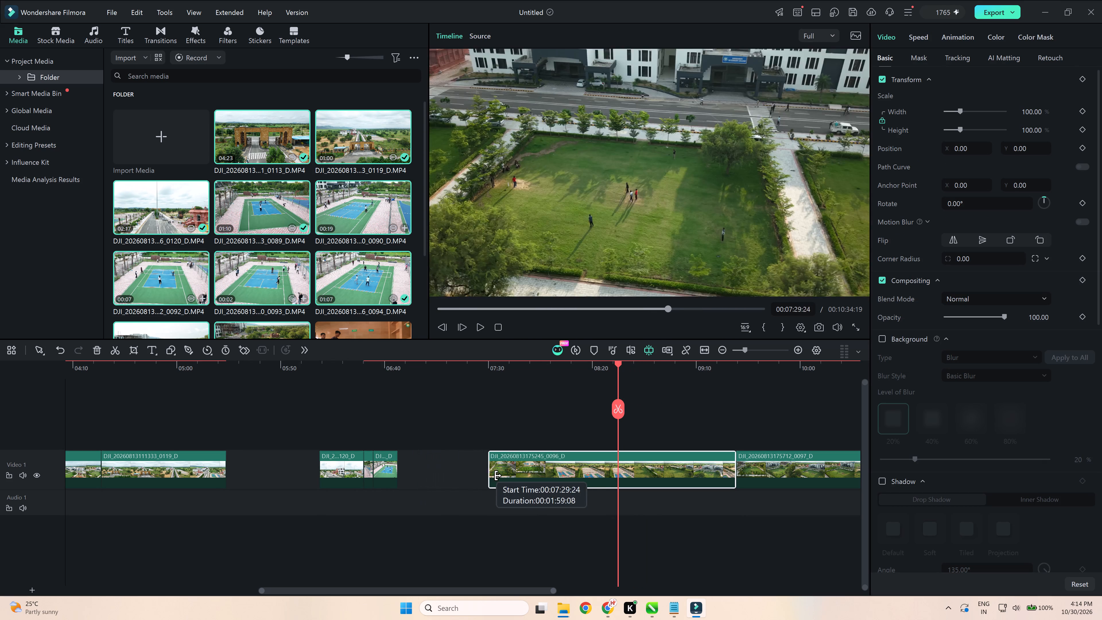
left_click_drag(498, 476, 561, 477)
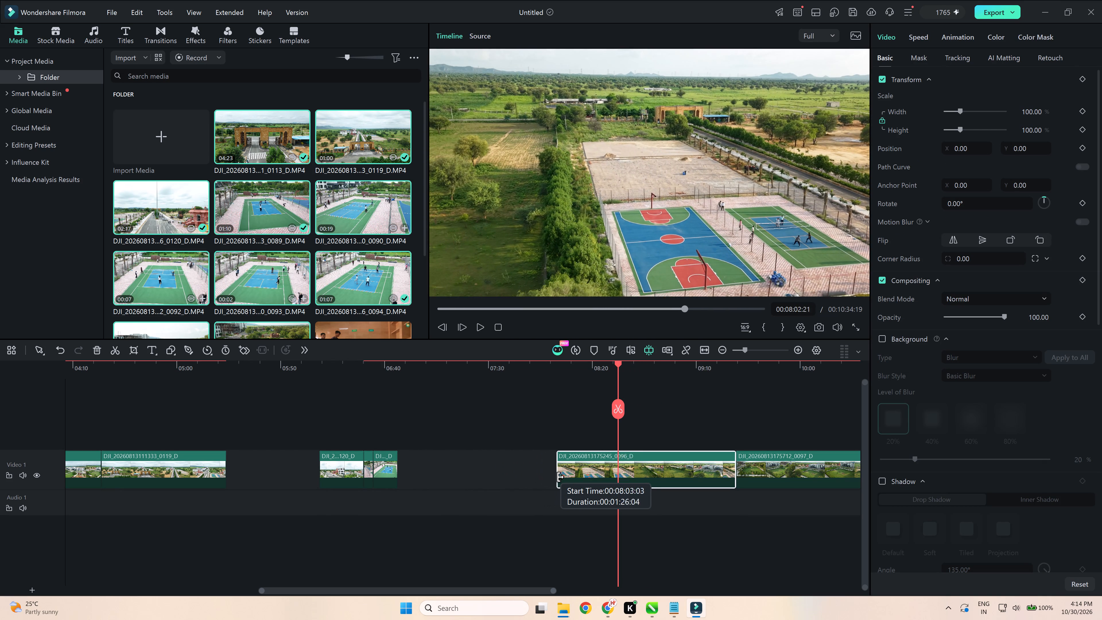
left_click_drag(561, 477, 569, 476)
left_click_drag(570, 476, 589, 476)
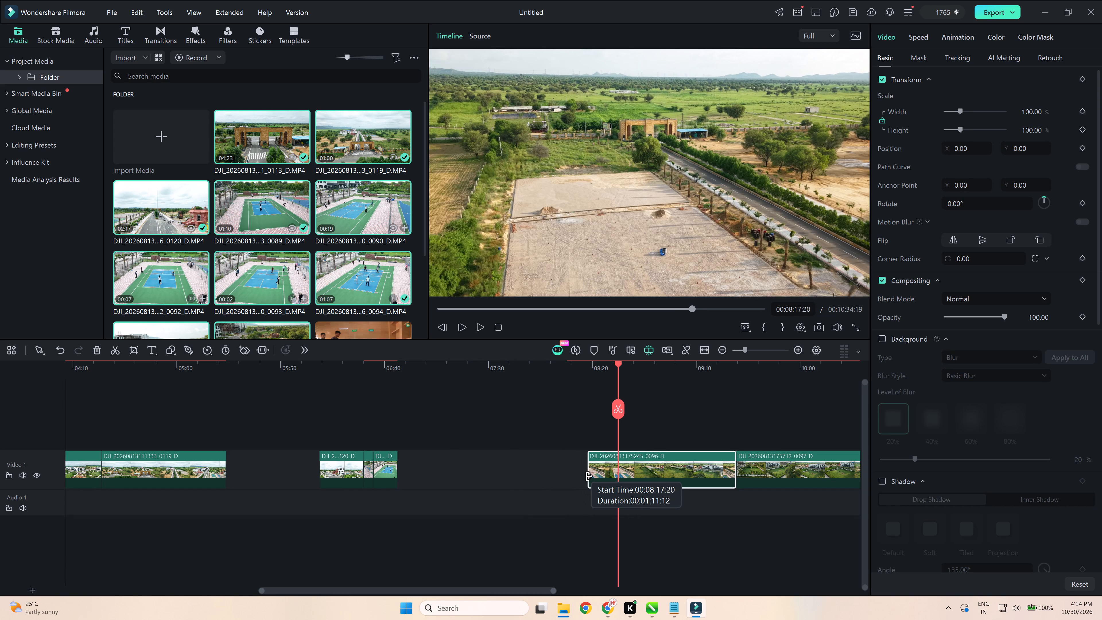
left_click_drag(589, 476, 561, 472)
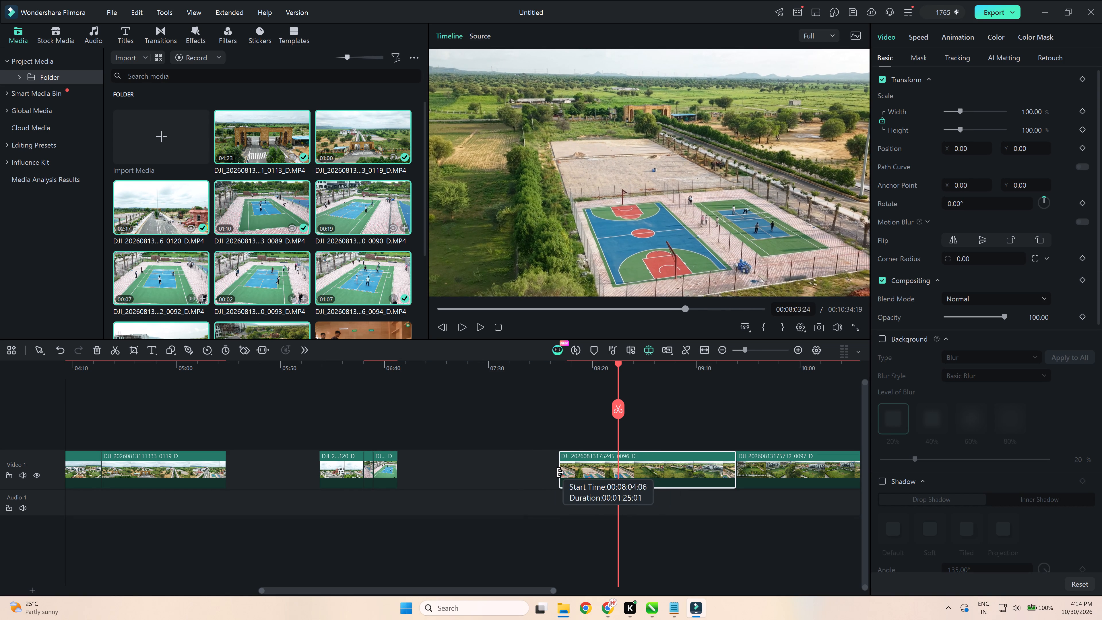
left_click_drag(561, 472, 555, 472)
Play drone clip 0096 to about 00:08:31 and trim its start to that point.
left_click(553, 363)
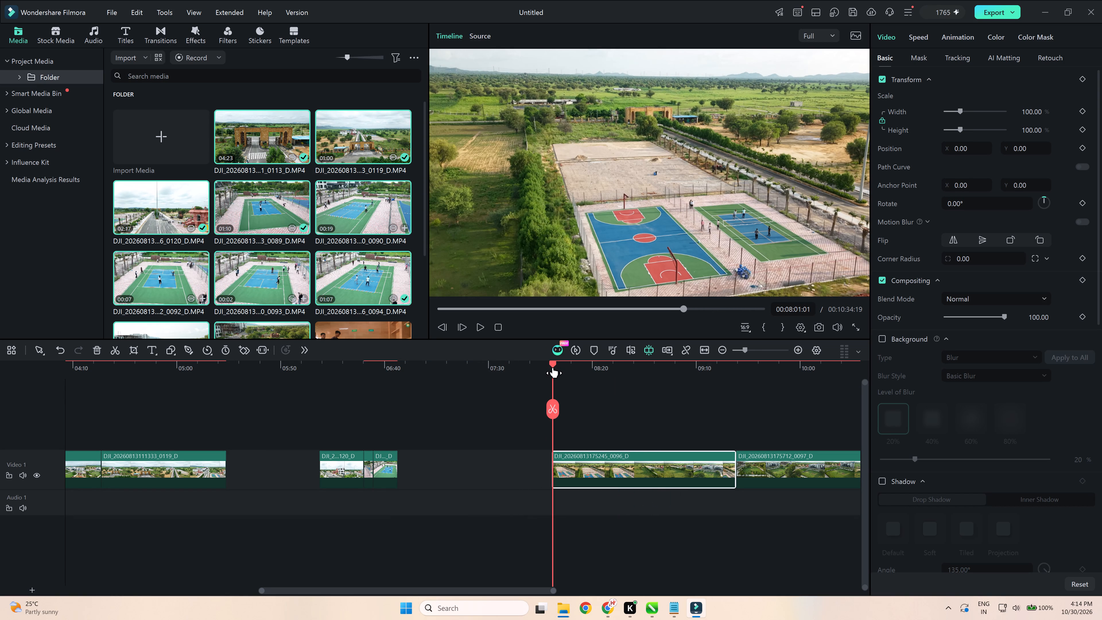
key("space")
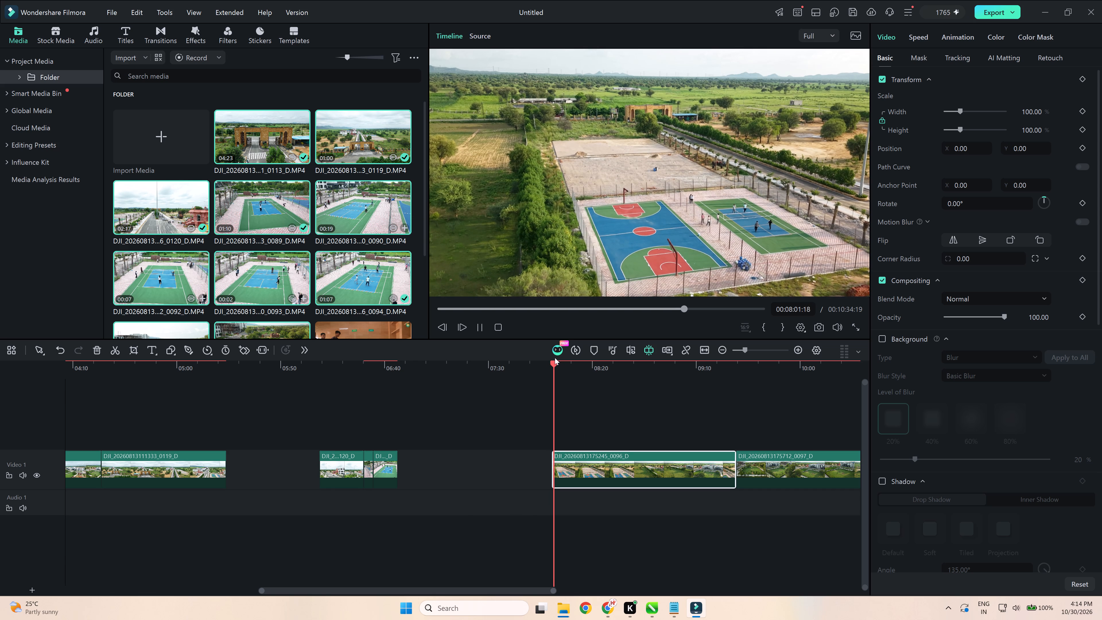
scroll(581, 444, "up", 5, "ctrl")
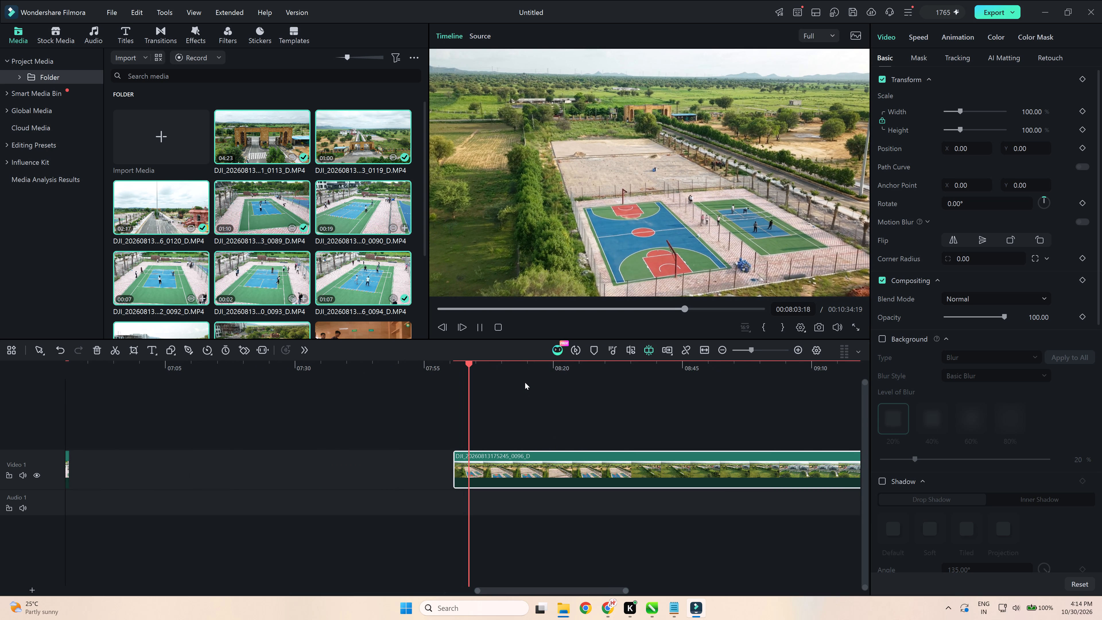
left_click(529, 362)
left_click(577, 365)
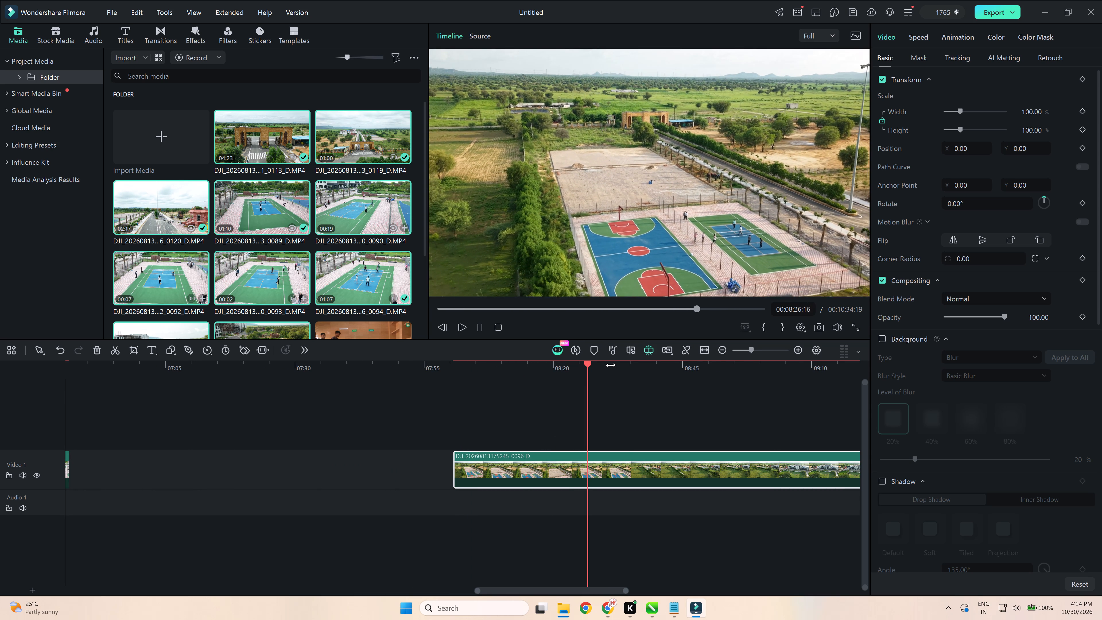
key("space")
key("space")
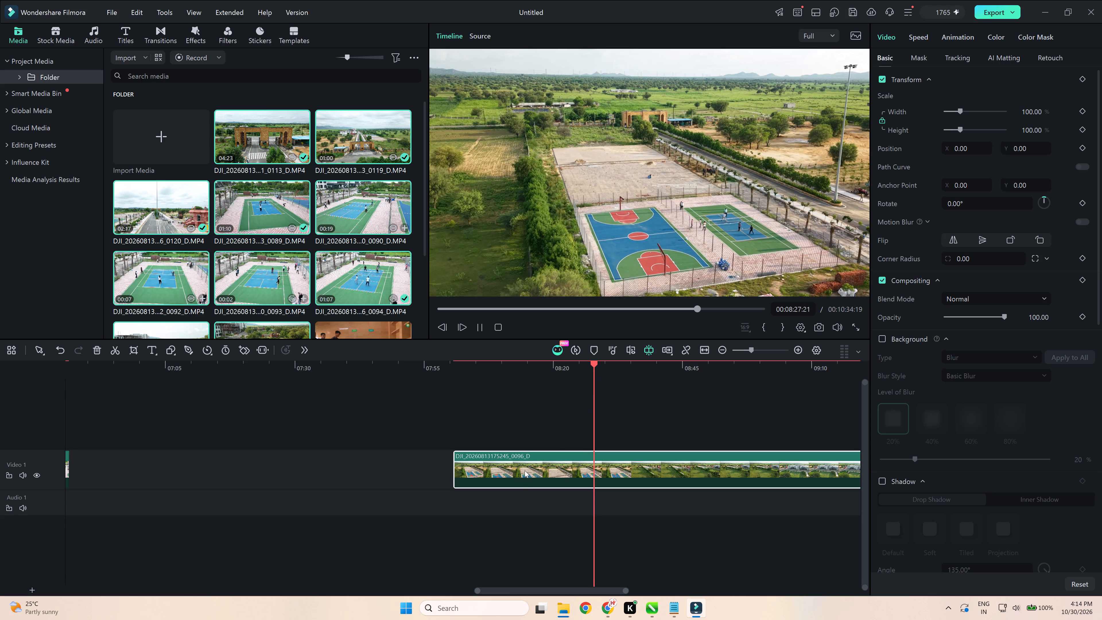
key("space")
key("space")
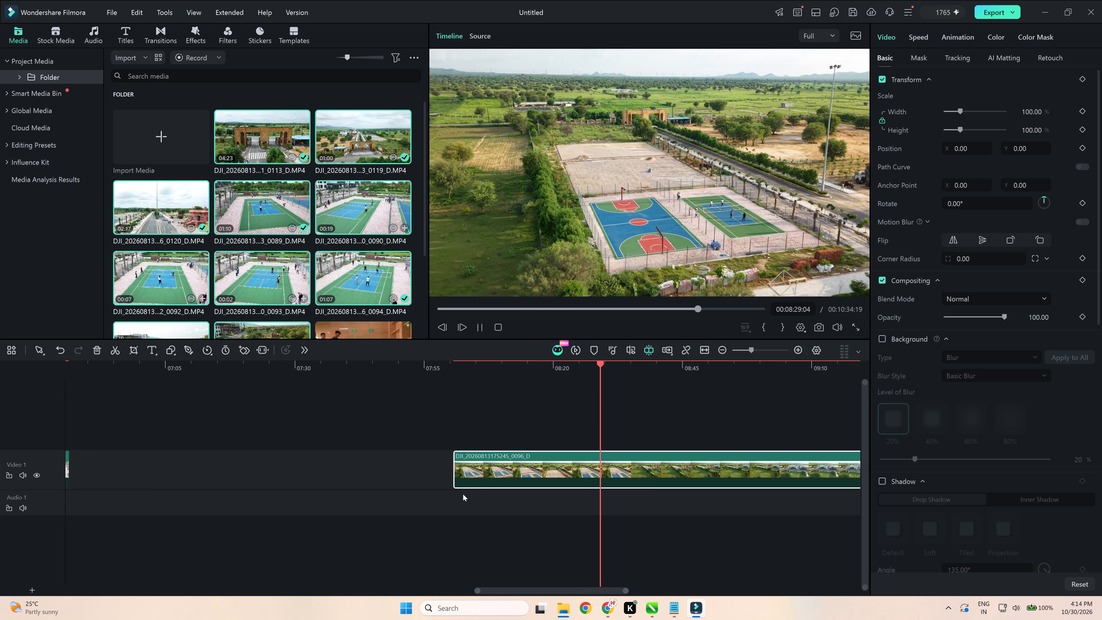
key("space")
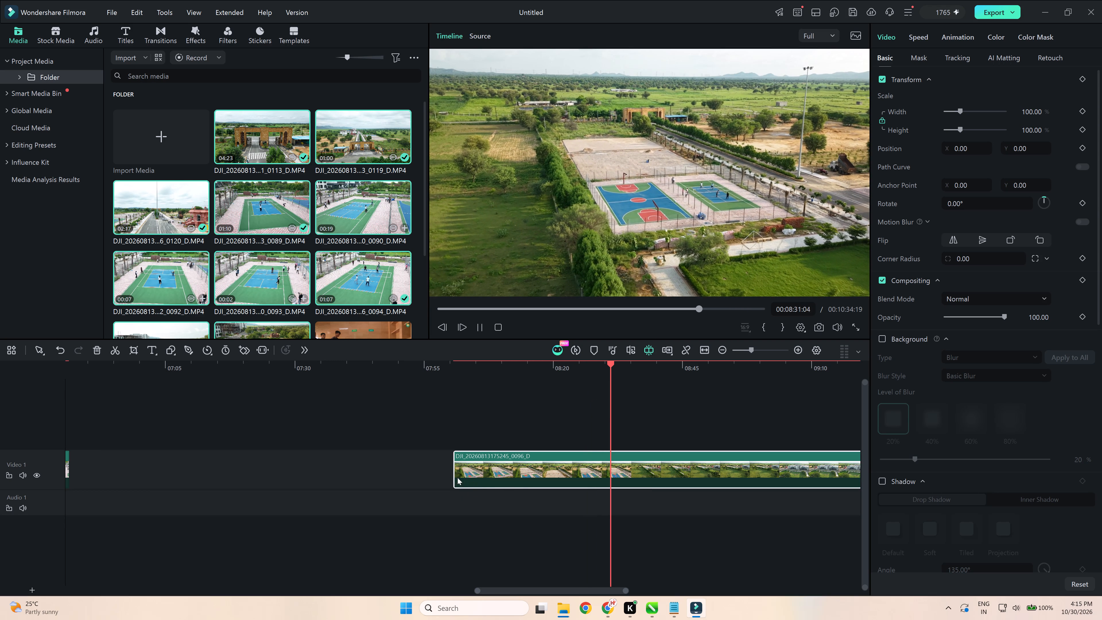
left_click_drag(455, 469, 599, 478)
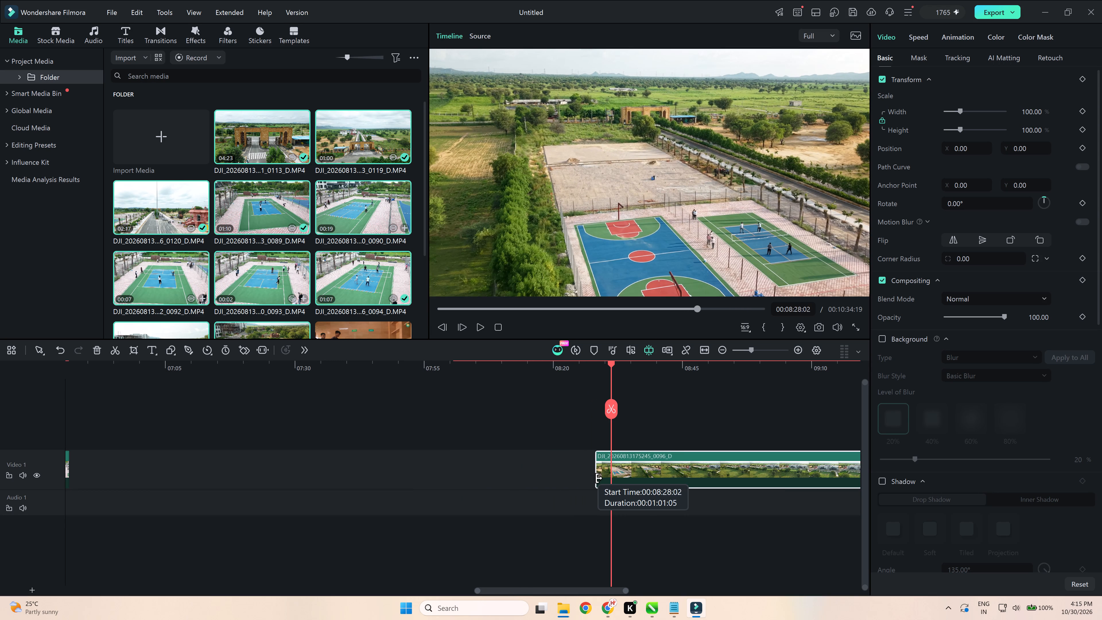
left_click_drag(599, 478, 611, 480)
Play clip 0096 to about 00:08:38, split it there, delete the remainder and close the gap before clip 0097.
key("space")
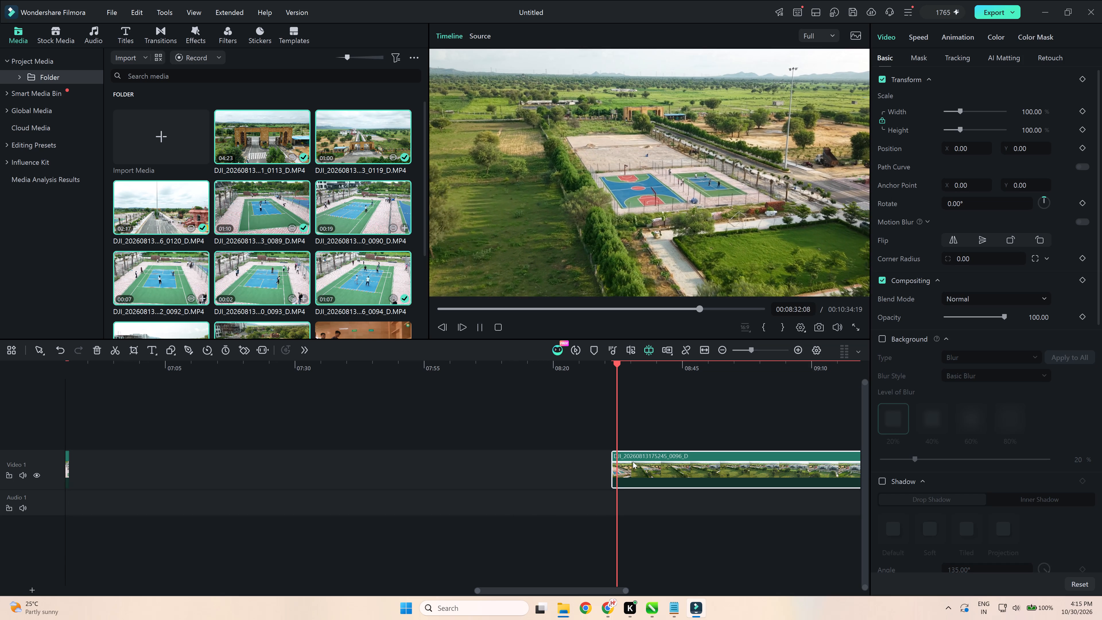
scroll(652, 496, "up", 3, "ctrl")
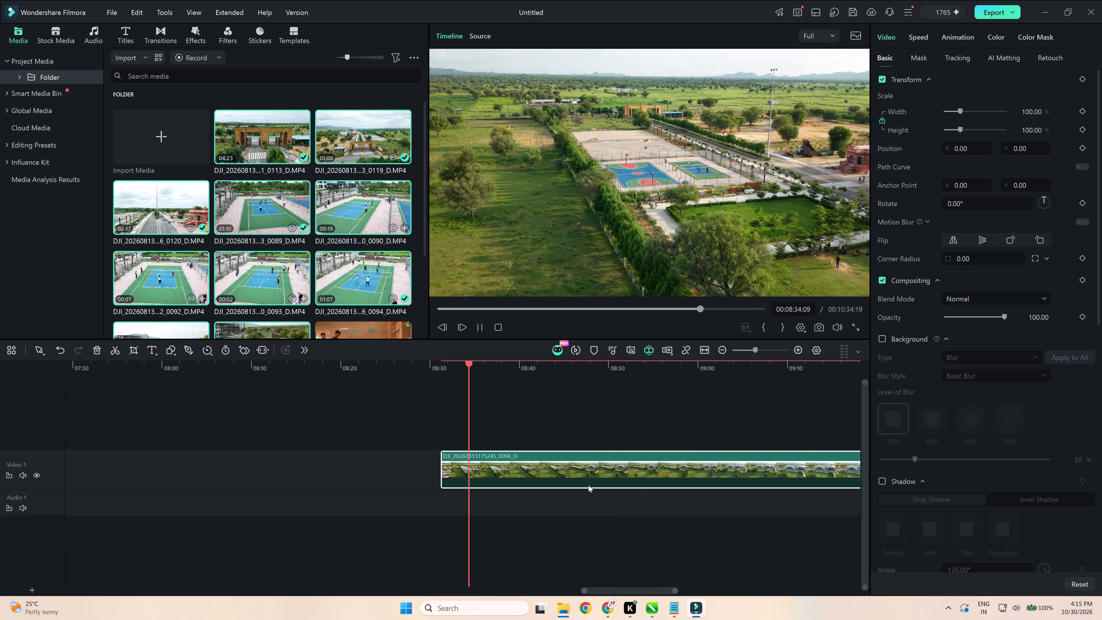
key("space")
left_click(526, 470)
key("ctrl+b")
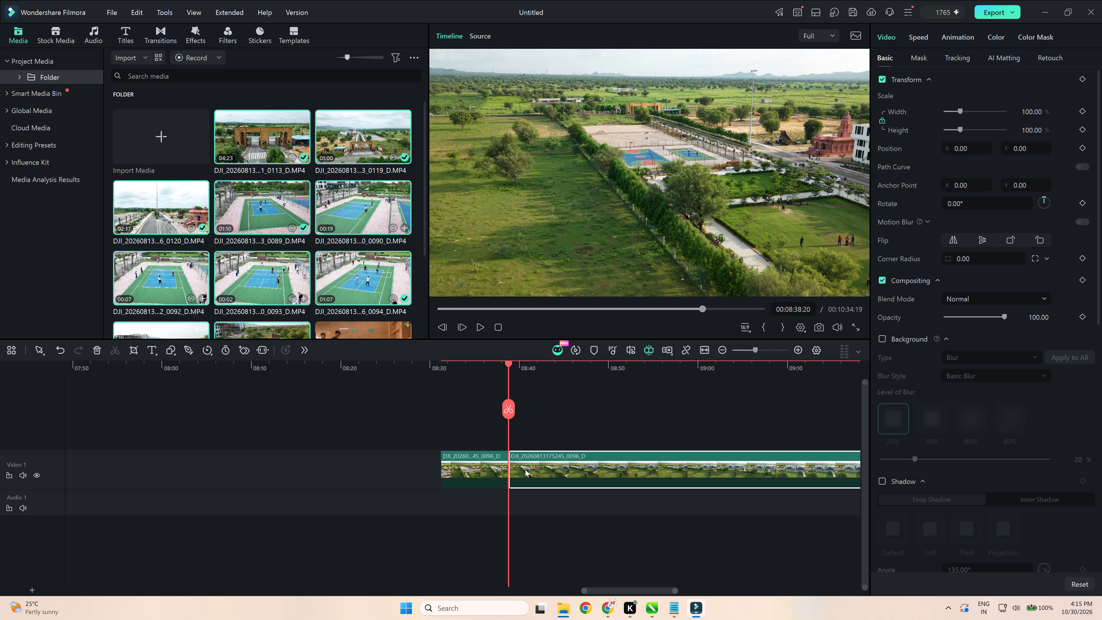
key("Delete")
left_click(540, 466)
key("Delete")
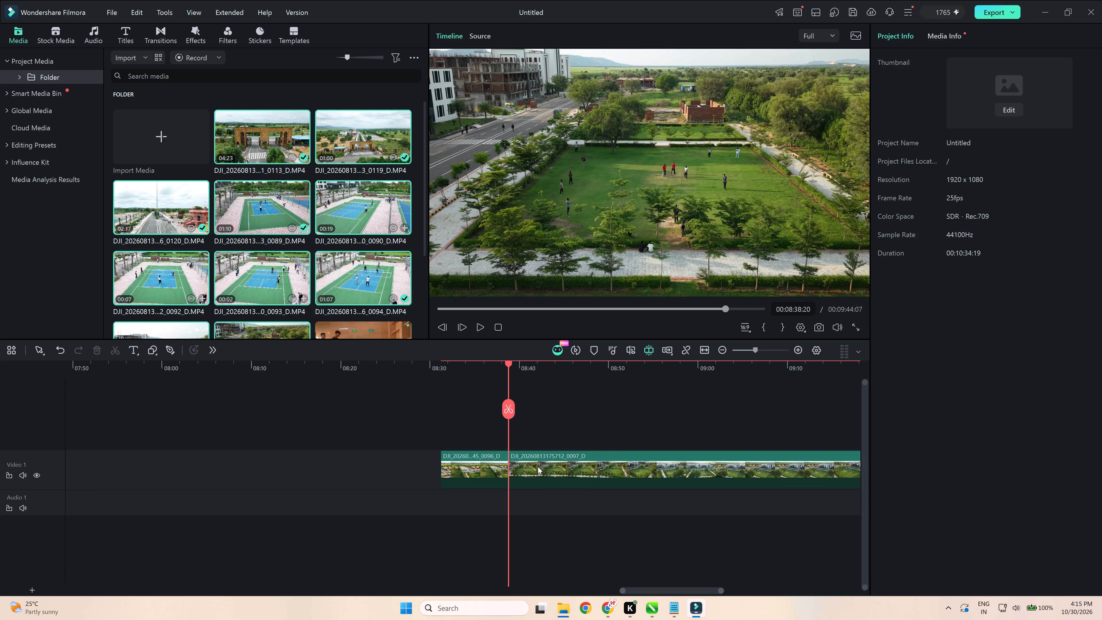
Skip through clip 0097 to 00:09:17, trim its start to that point and close the gap after clip 0096.
key("space")
scroll(531, 467, "down", 4, "ctrl")
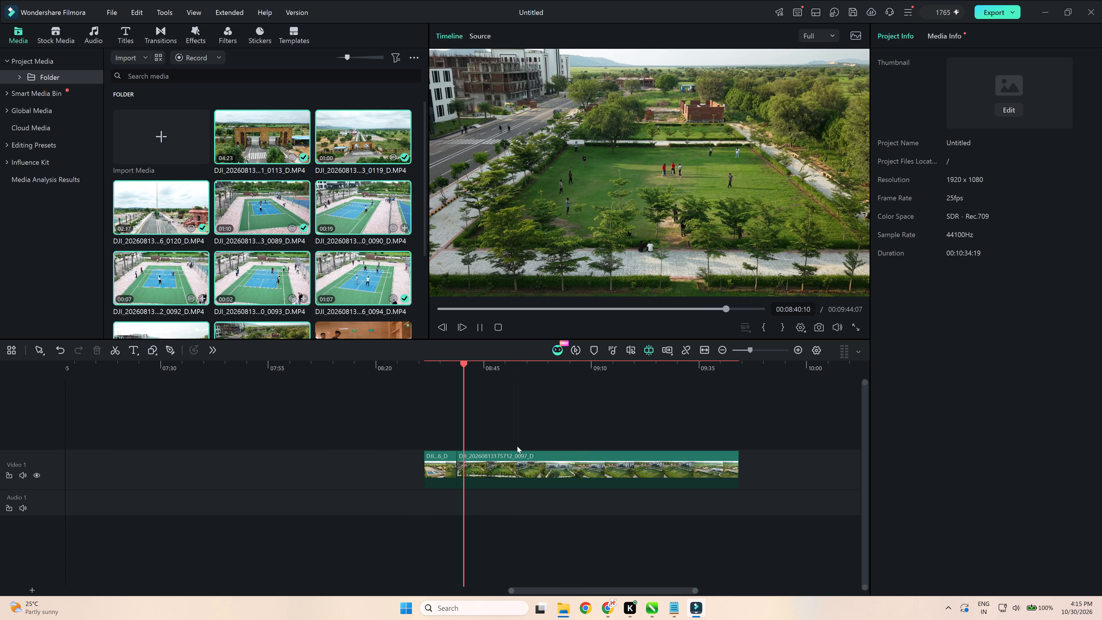
left_click(535, 365)
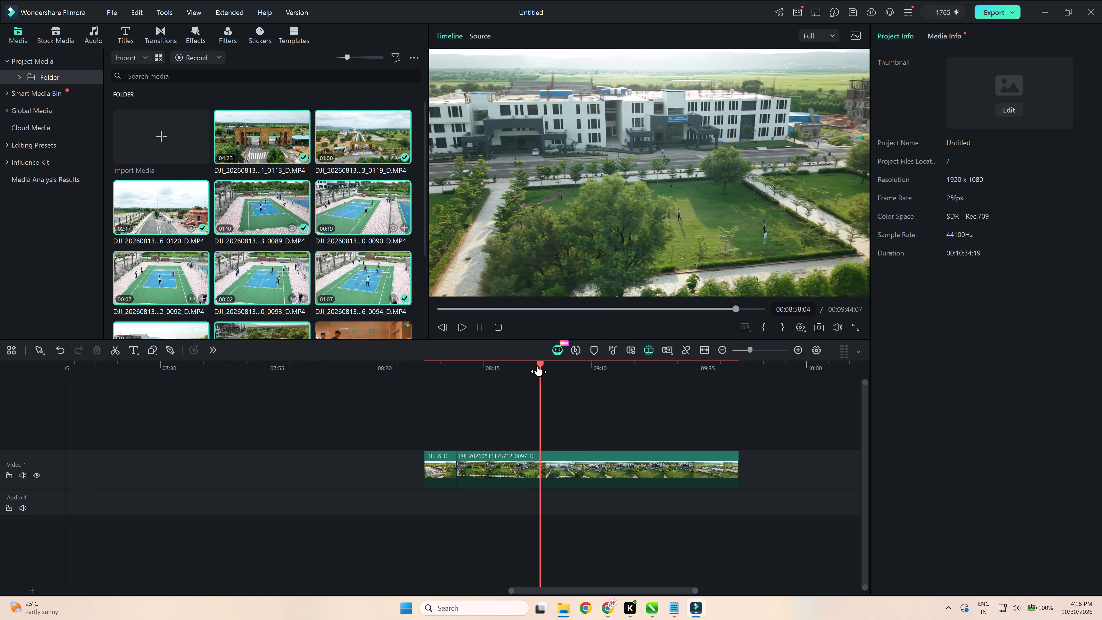
left_click(565, 364)
left_click(615, 366)
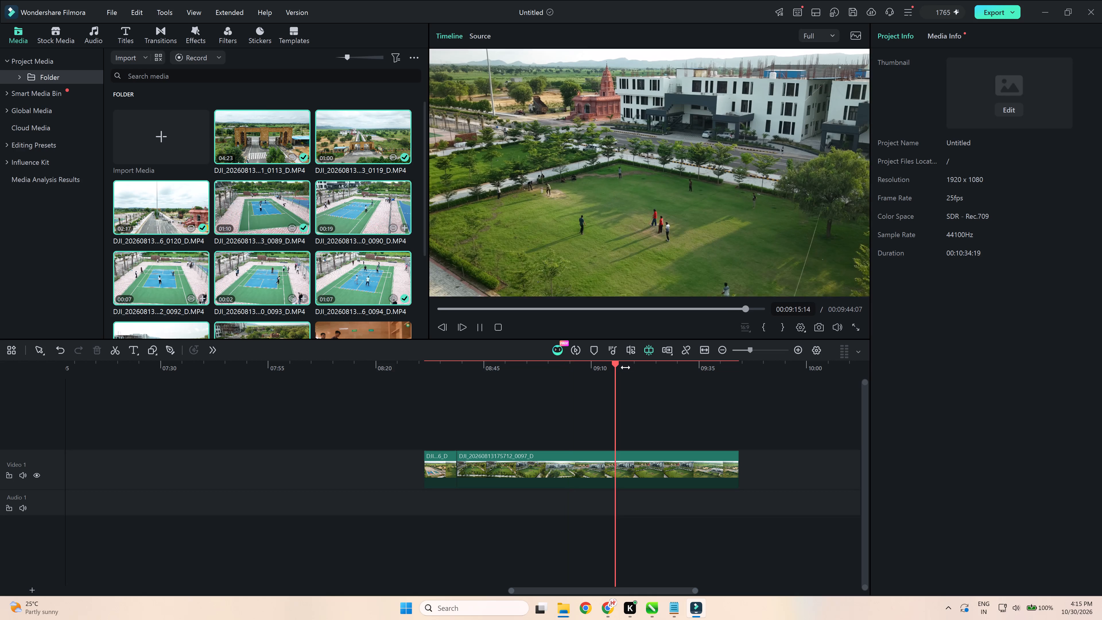
key("space")
left_click(592, 469)
key("space")
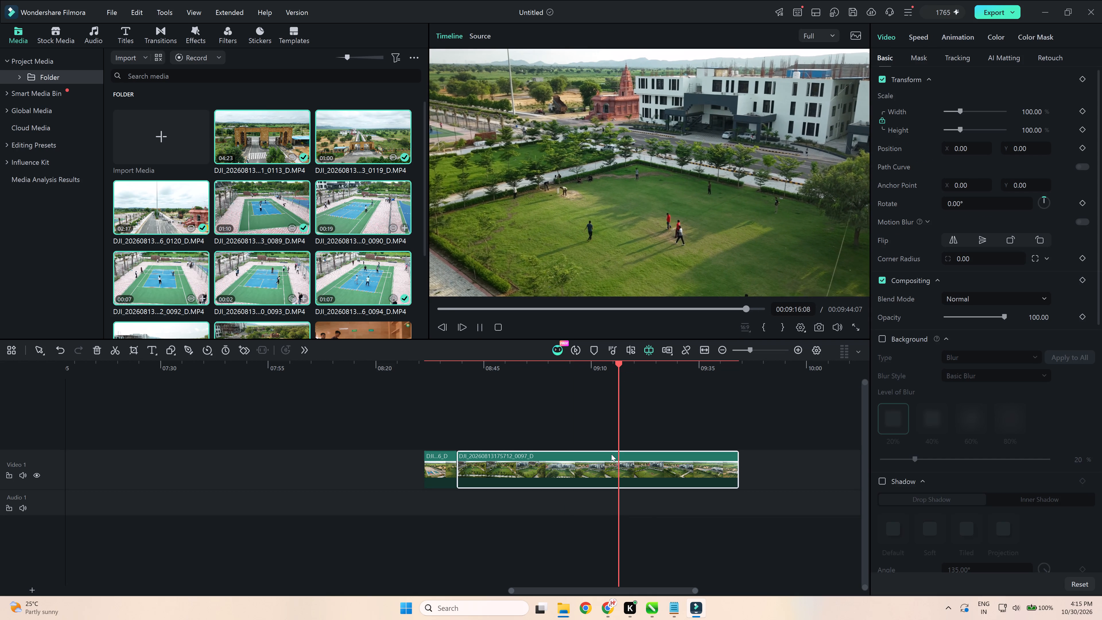
key("space")
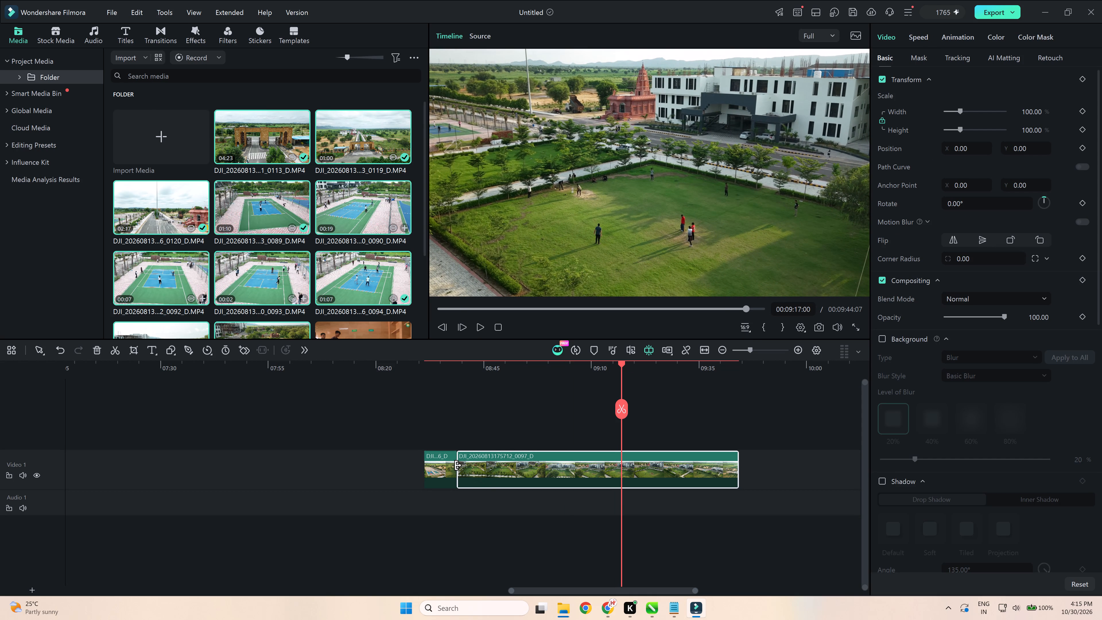
left_click_drag(458, 465, 621, 475)
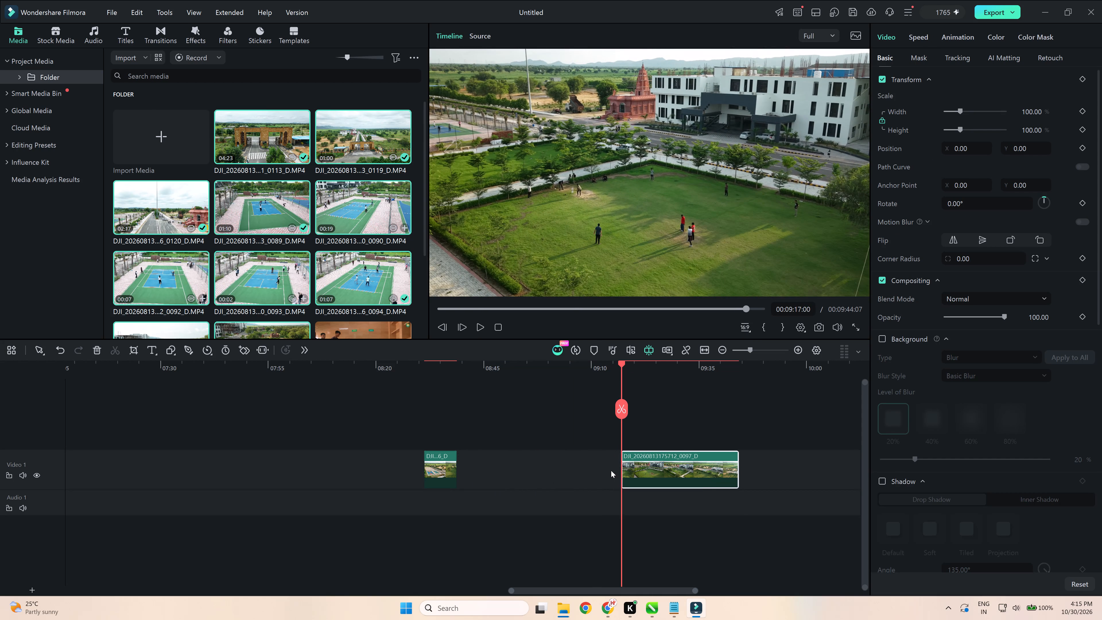
left_click(606, 468)
left_click(609, 456)
Play clip 0097 to about 00:08:45 and trim its end to just after that point.
key("space")
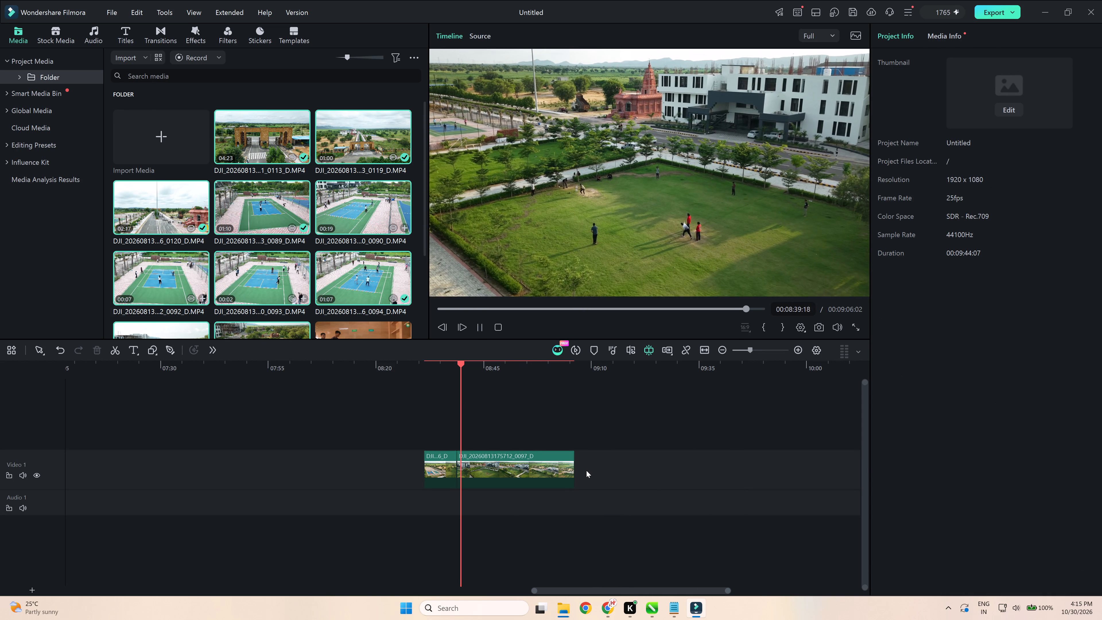
scroll(516, 506, "up", 3, "ctrl")
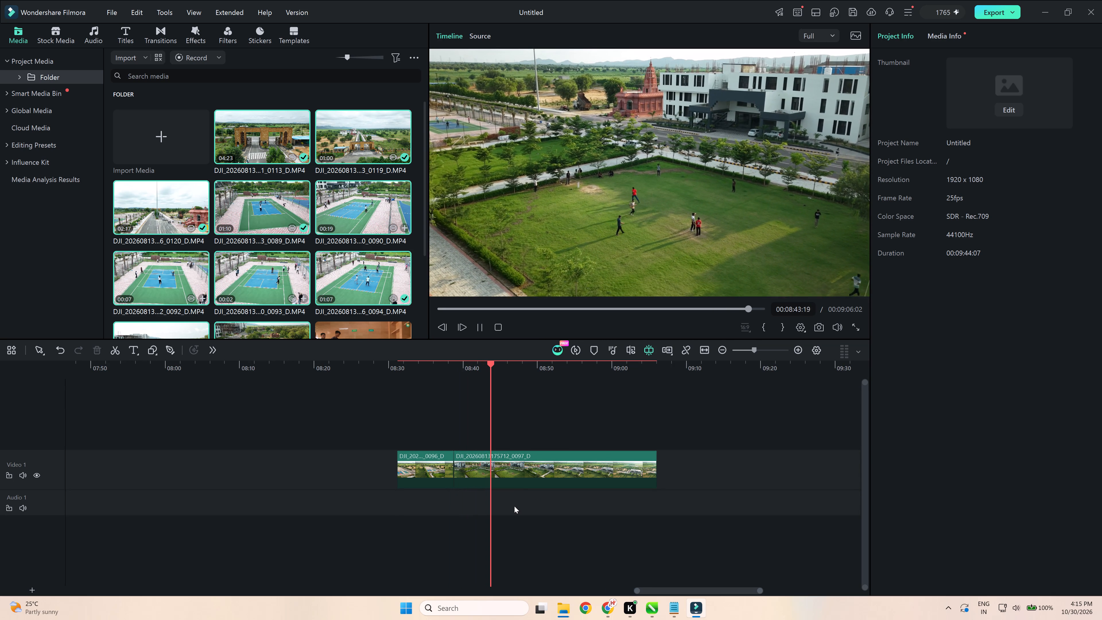
key("space")
left_click(521, 495)
key("space")
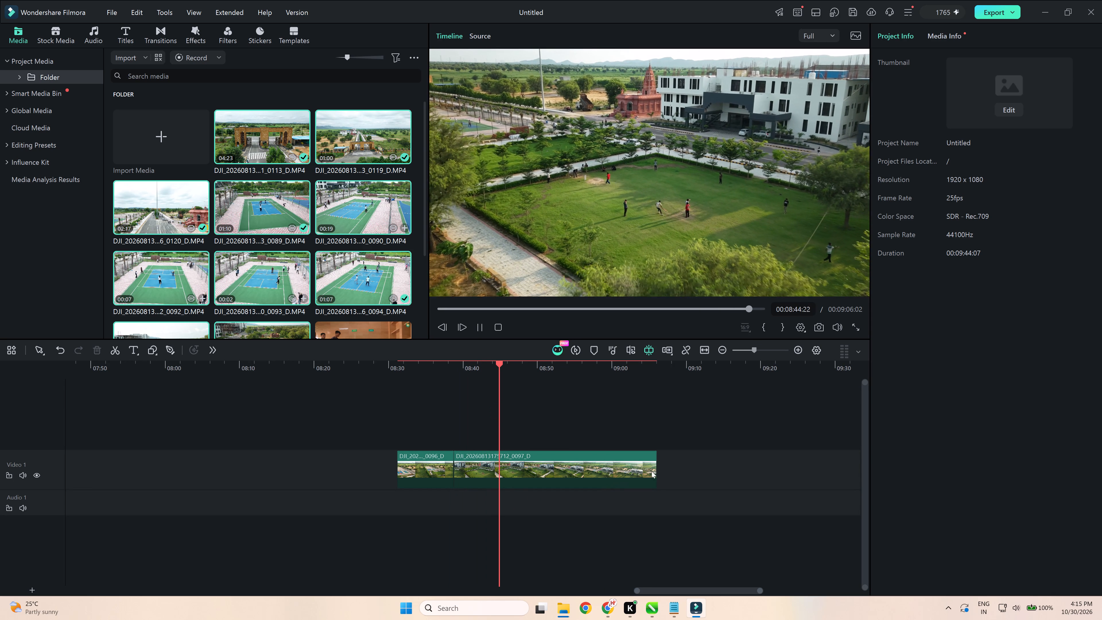
key("space")
left_click_drag(654, 470, 516, 492)
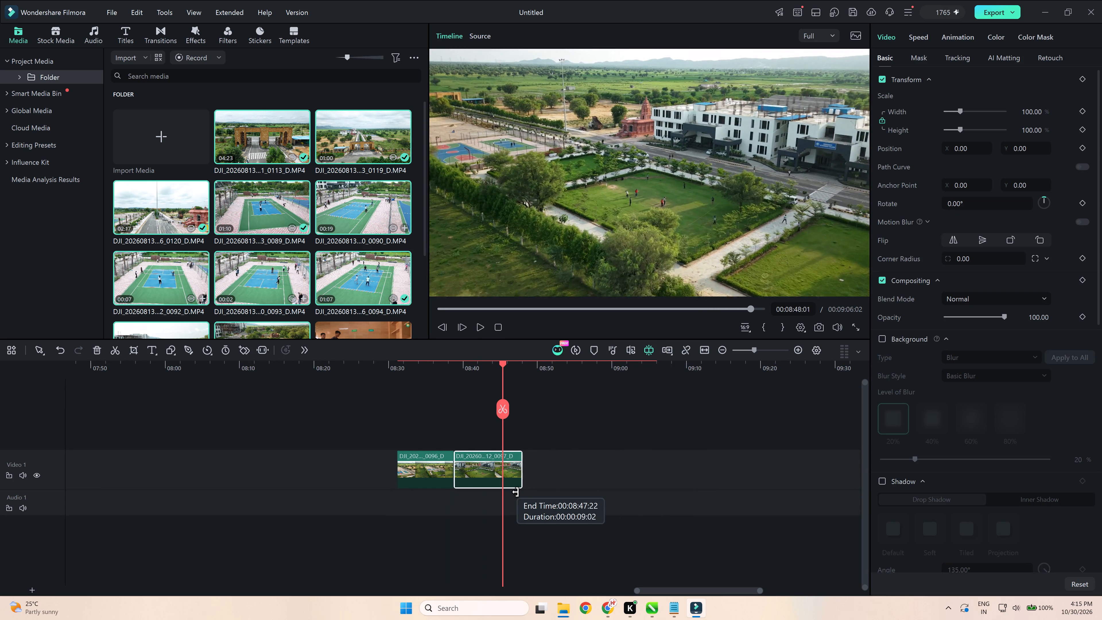
left_click_drag(516, 492, 504, 493)
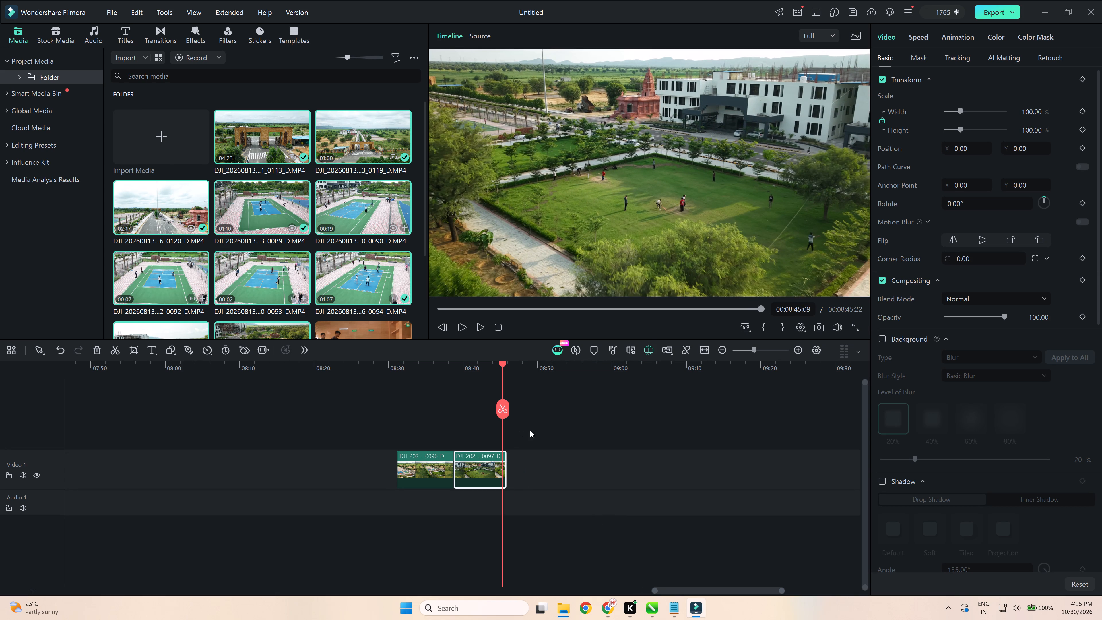
scroll(327, 263, "down", 2)
scroll(253, 262, "up", 2)
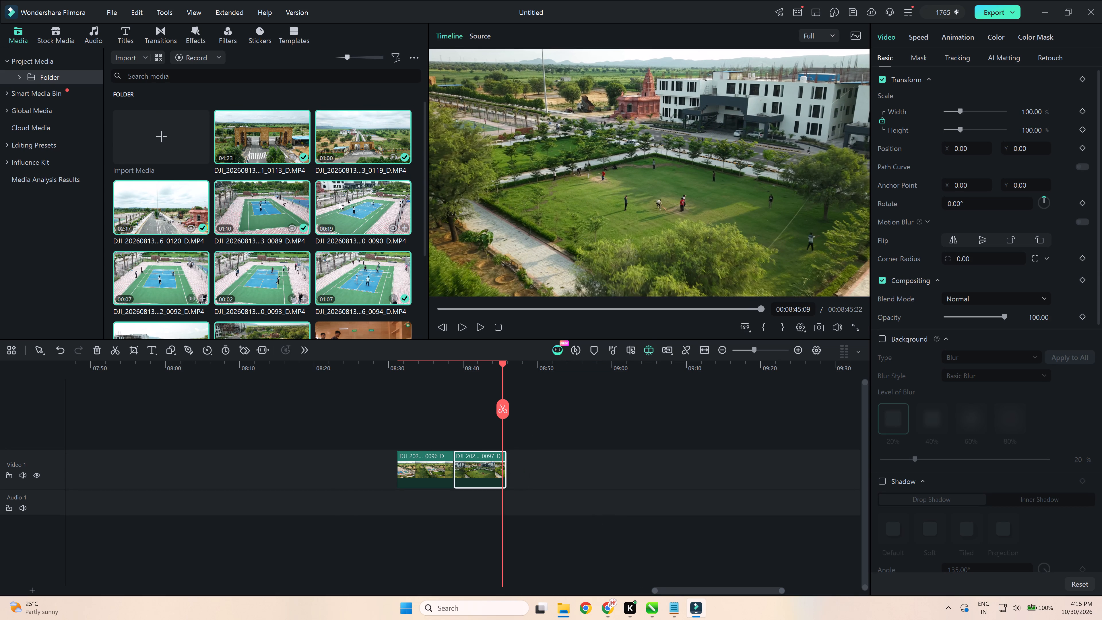
left_click(587, 432)
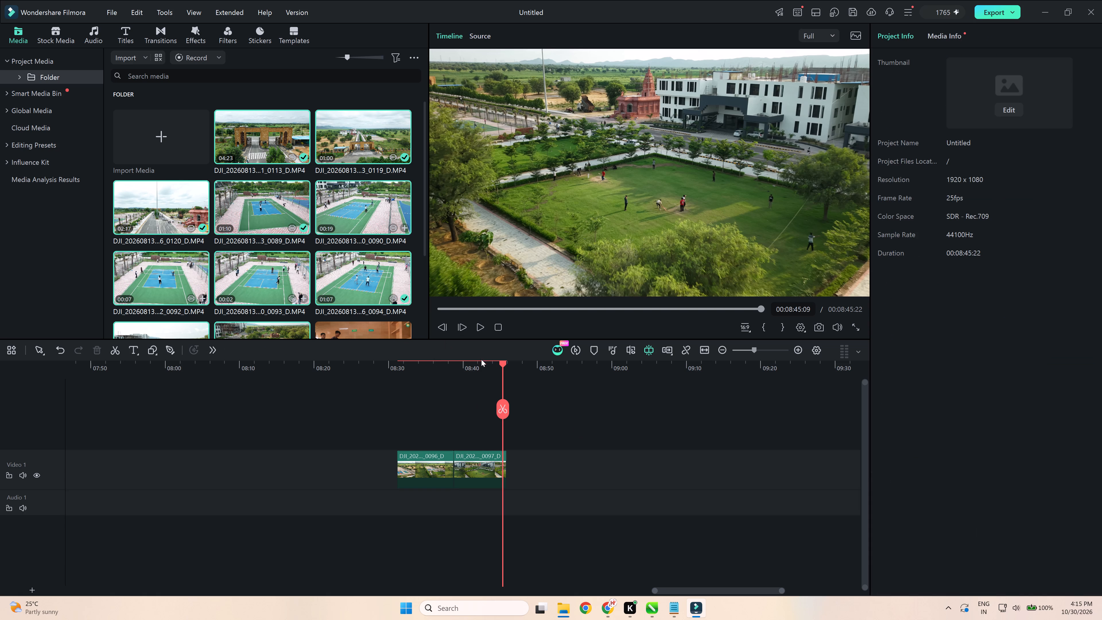
Scrub through clips 0096 and 0097 for a preview frame, and set the brightness of both clips to 15.
left_click_drag(504, 363, 423, 379)
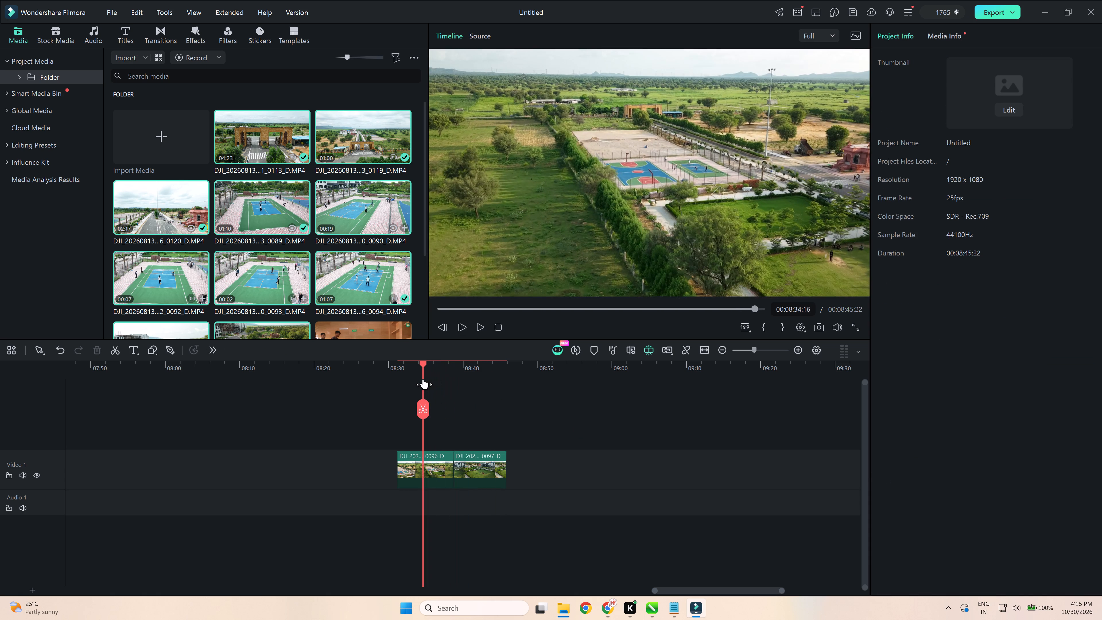
left_click_drag(423, 379, 484, 400)
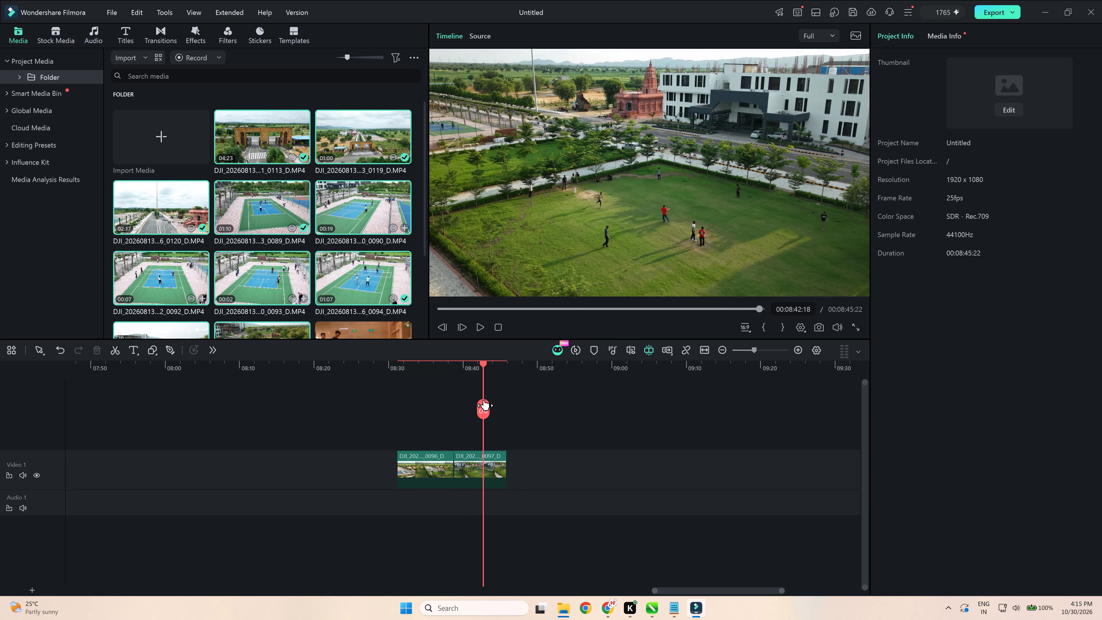
left_click_drag(484, 400, 486, 401)
left_click_drag(534, 449, 420, 494)
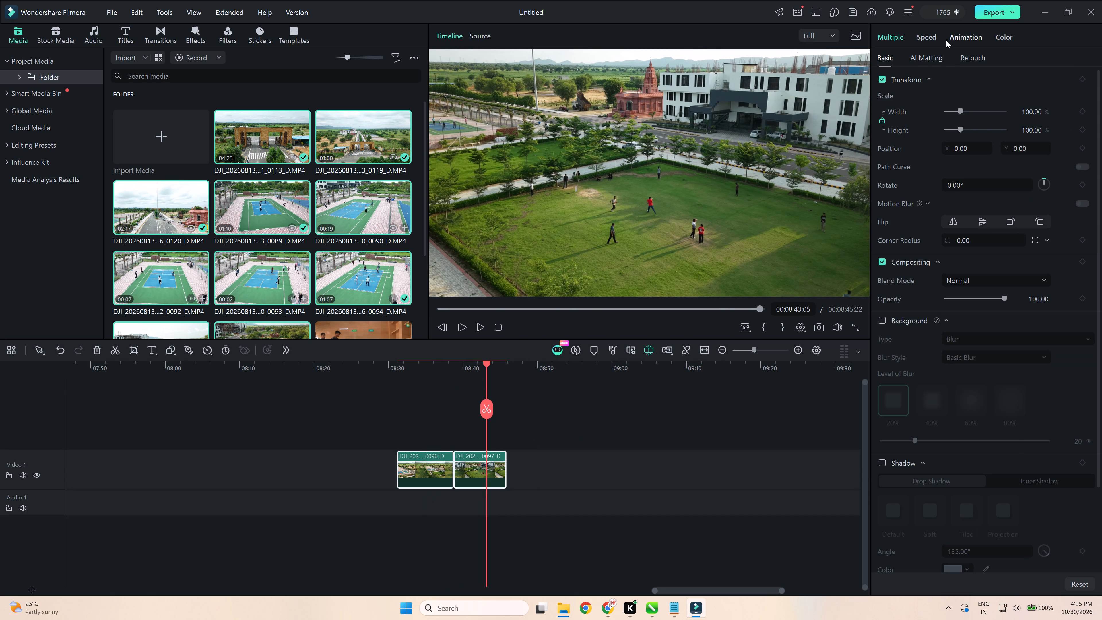
left_click(1006, 35)
scroll(946, 305, "down", 2)
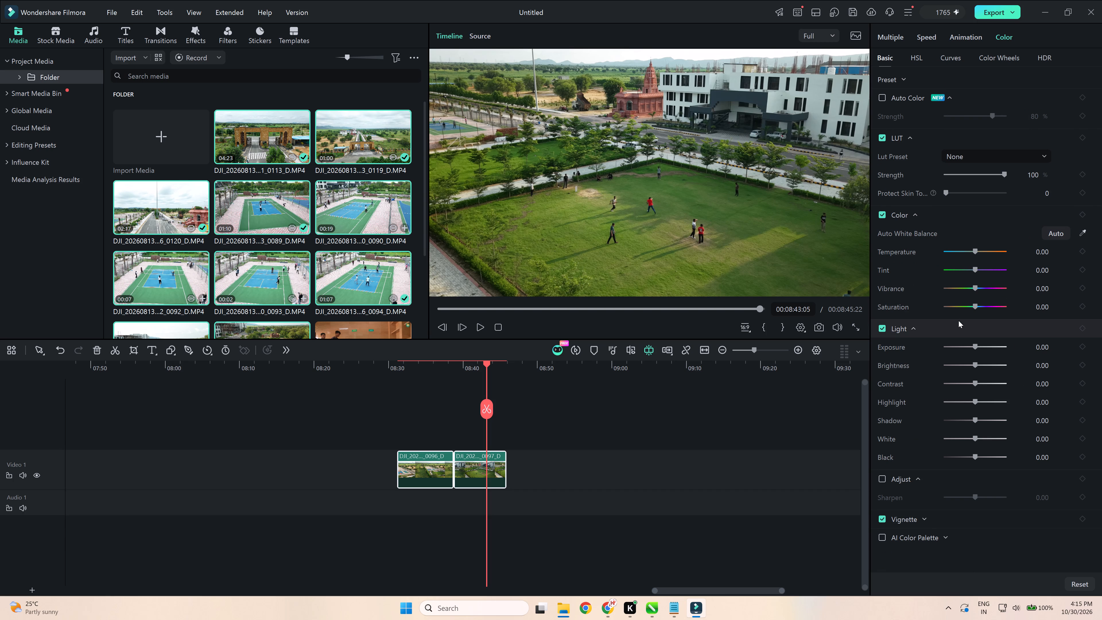
left_click(1041, 365)
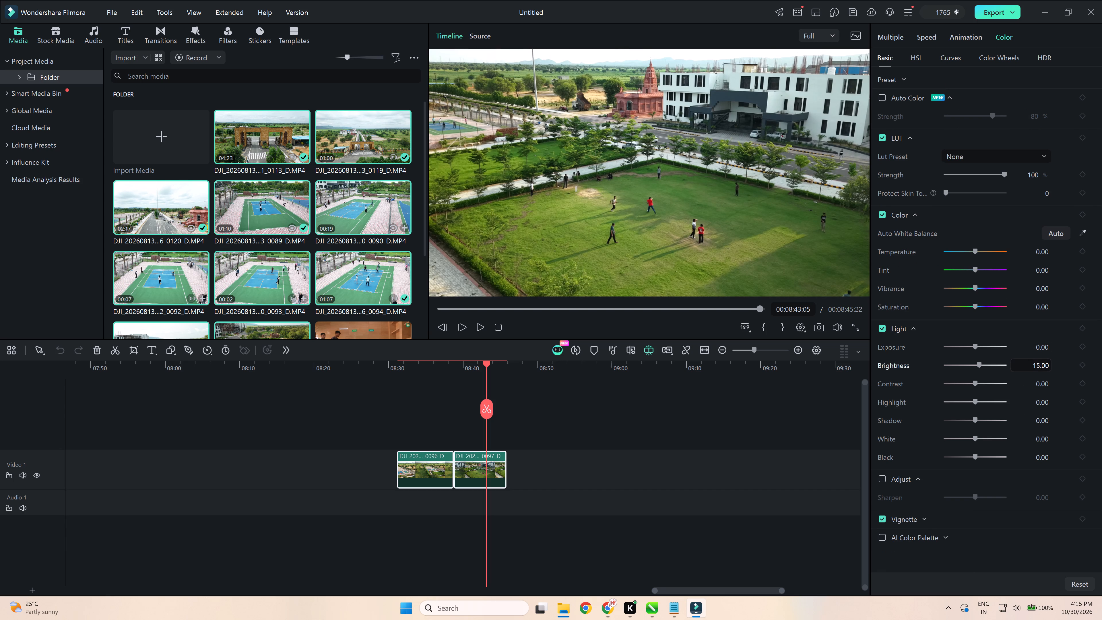
left_click_drag(490, 366, 476, 371)
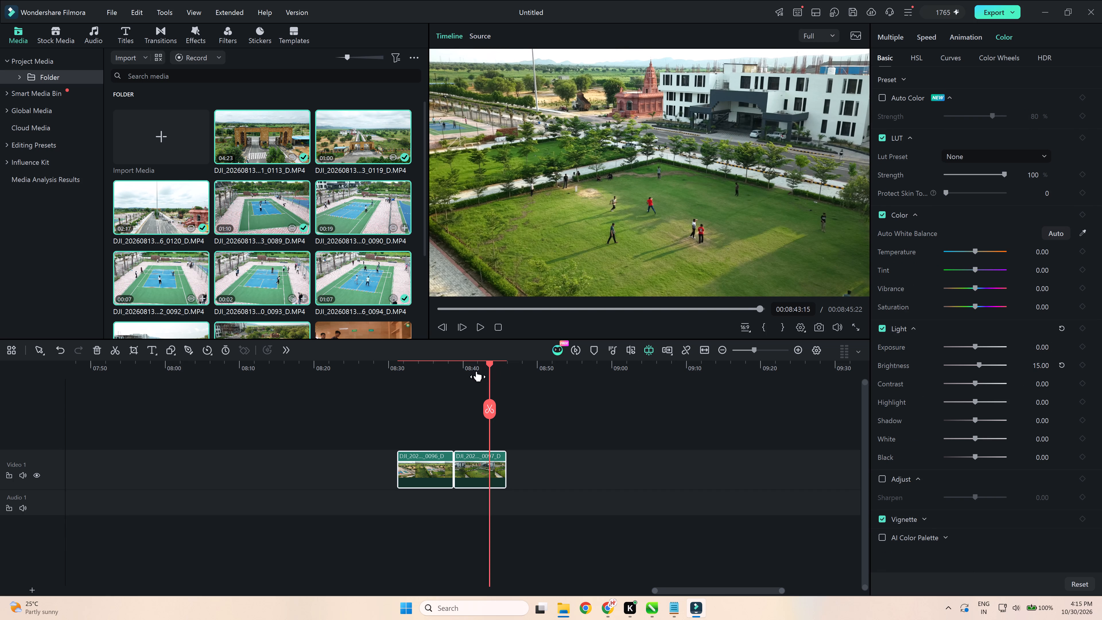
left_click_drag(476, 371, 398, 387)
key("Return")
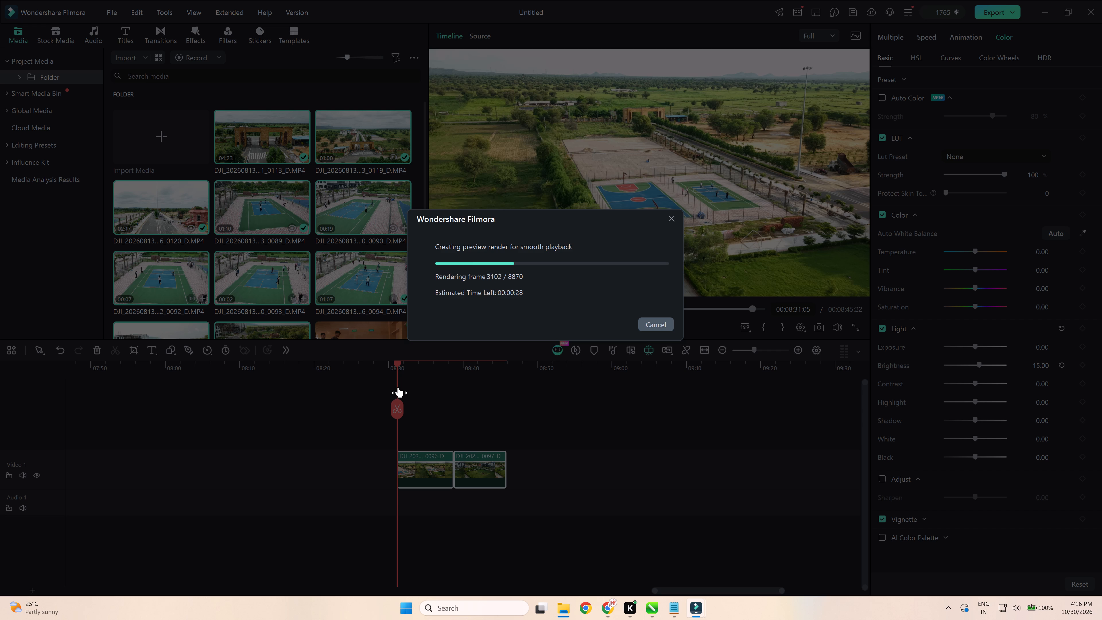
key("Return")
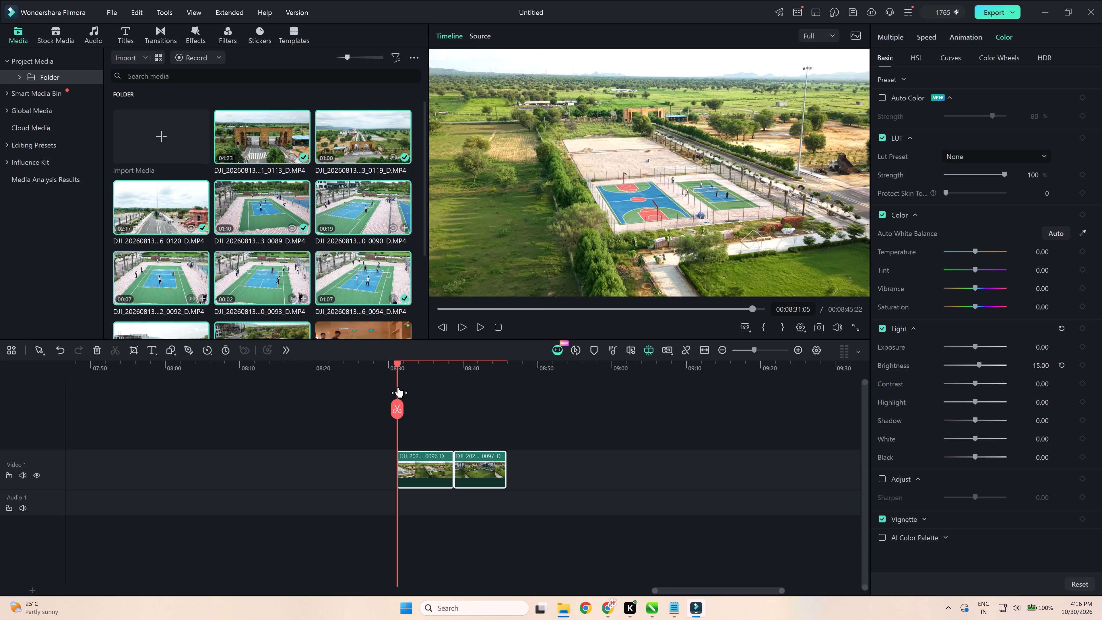
Scrub back and forth through clips 0096 and 0097 to examine the footage and find a better start for 0097.
left_click_drag(410, 365, 431, 369)
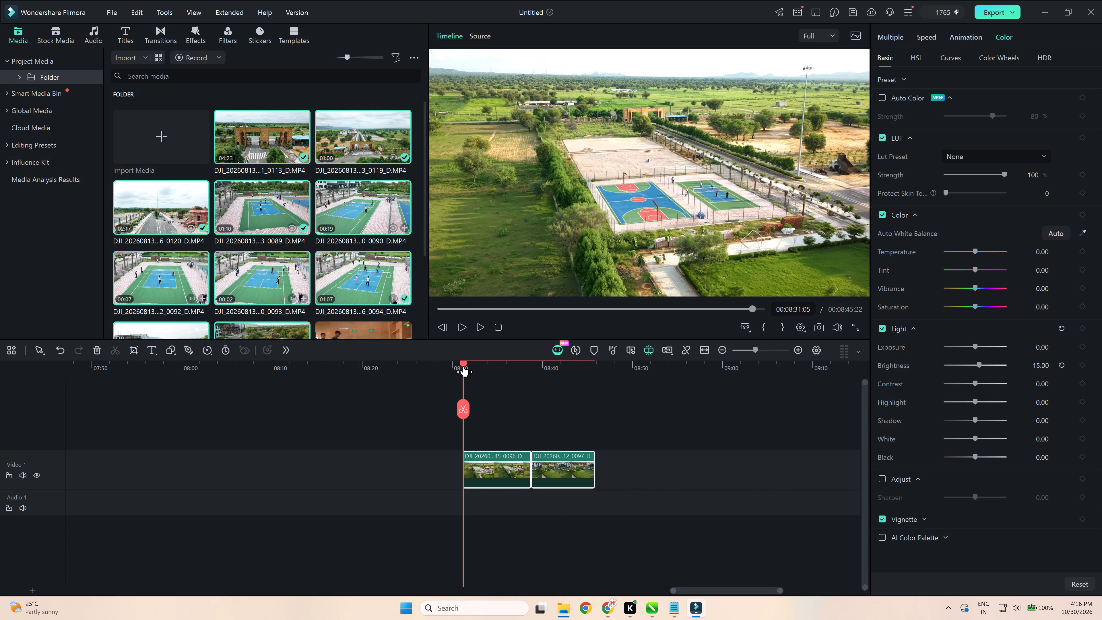
left_click(463, 366)
left_click_drag(476, 364, 535, 370)
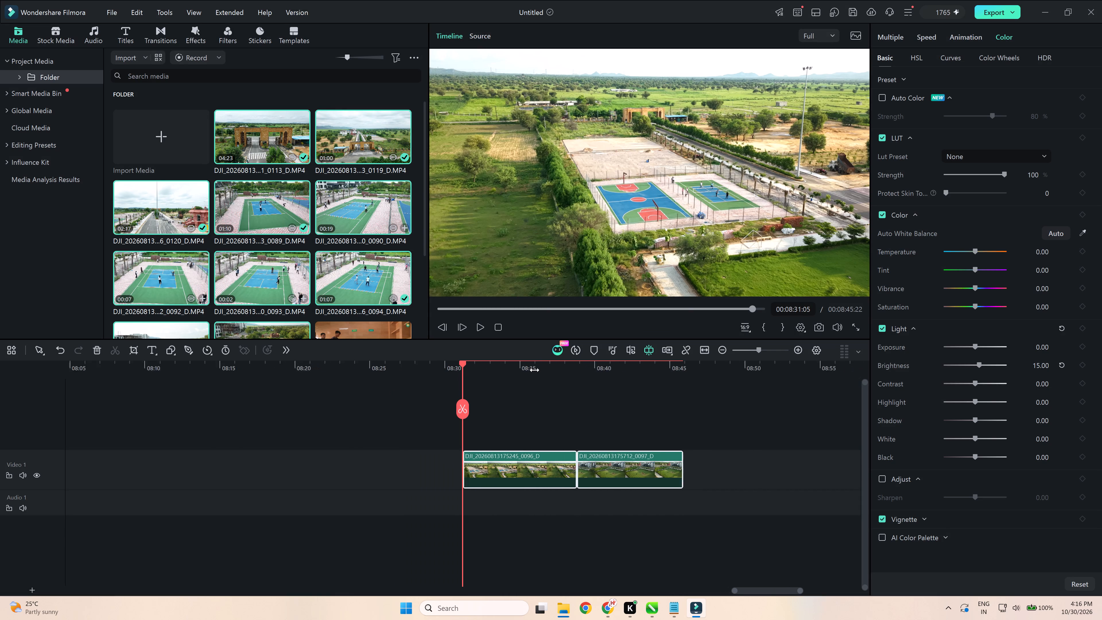
left_click_drag(535, 370, 536, 370)
left_click_drag(464, 367, 552, 382)
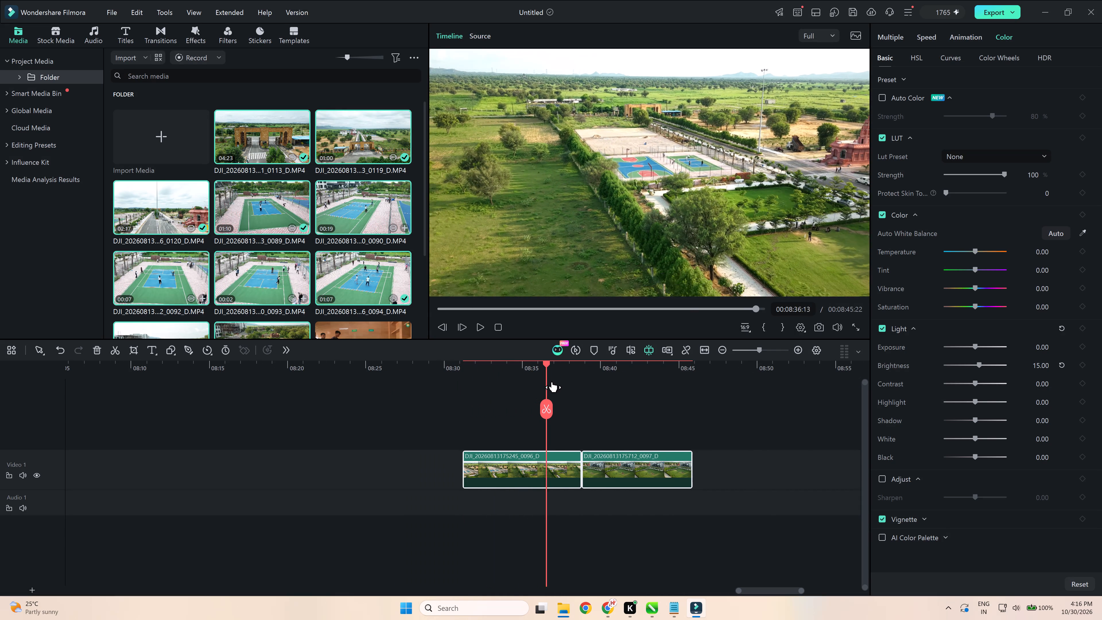
left_click_drag(552, 382, 643, 384)
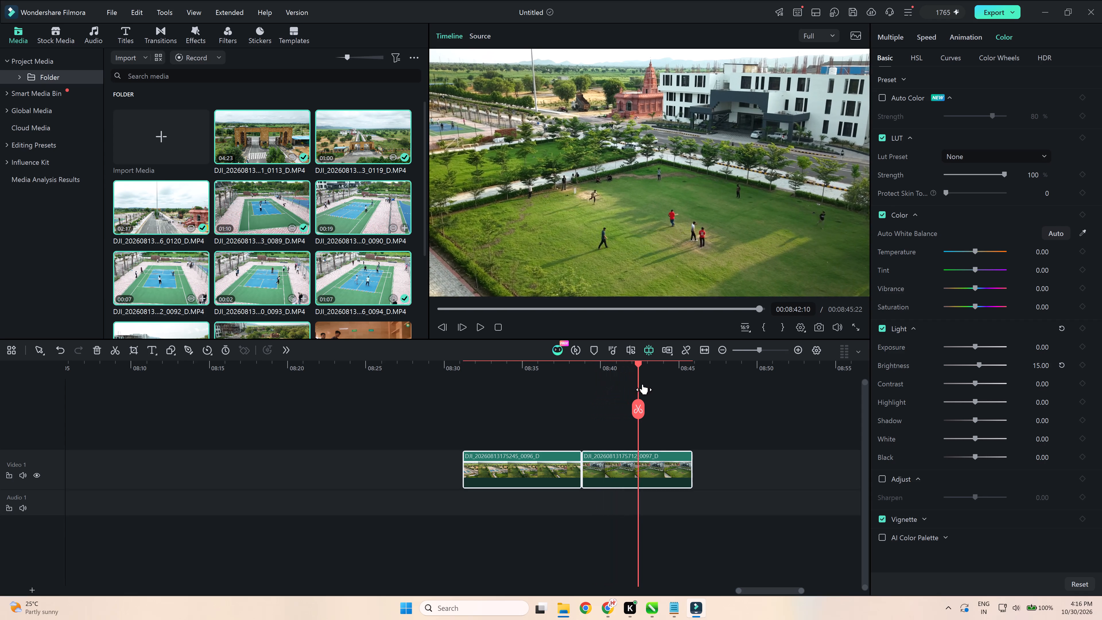
left_click_drag(643, 384, 676, 379)
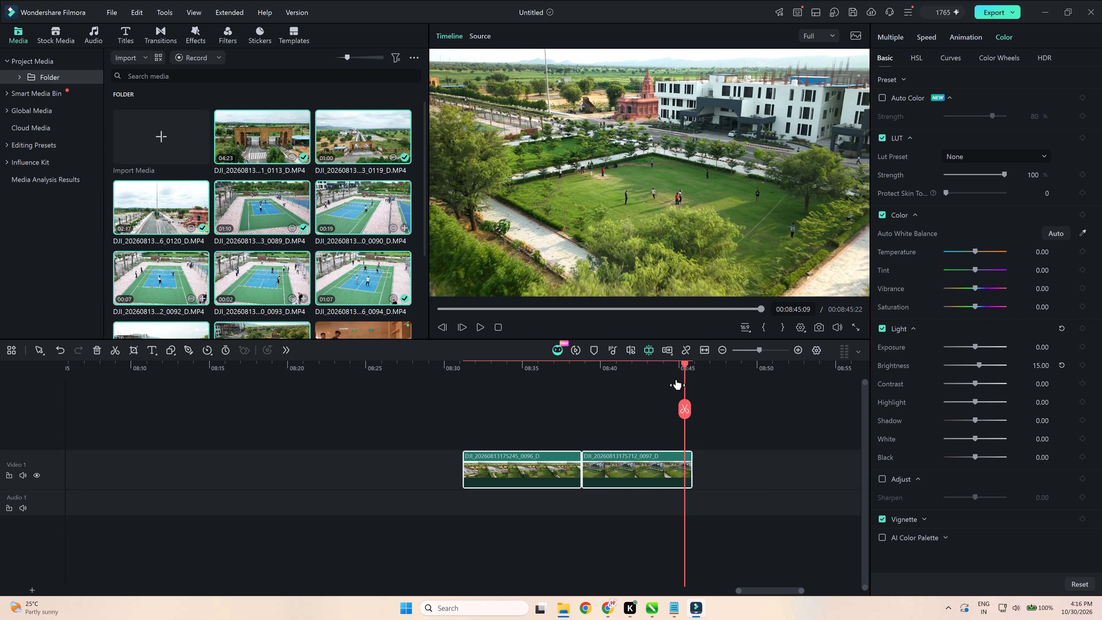
left_click_drag(676, 379, 578, 382)
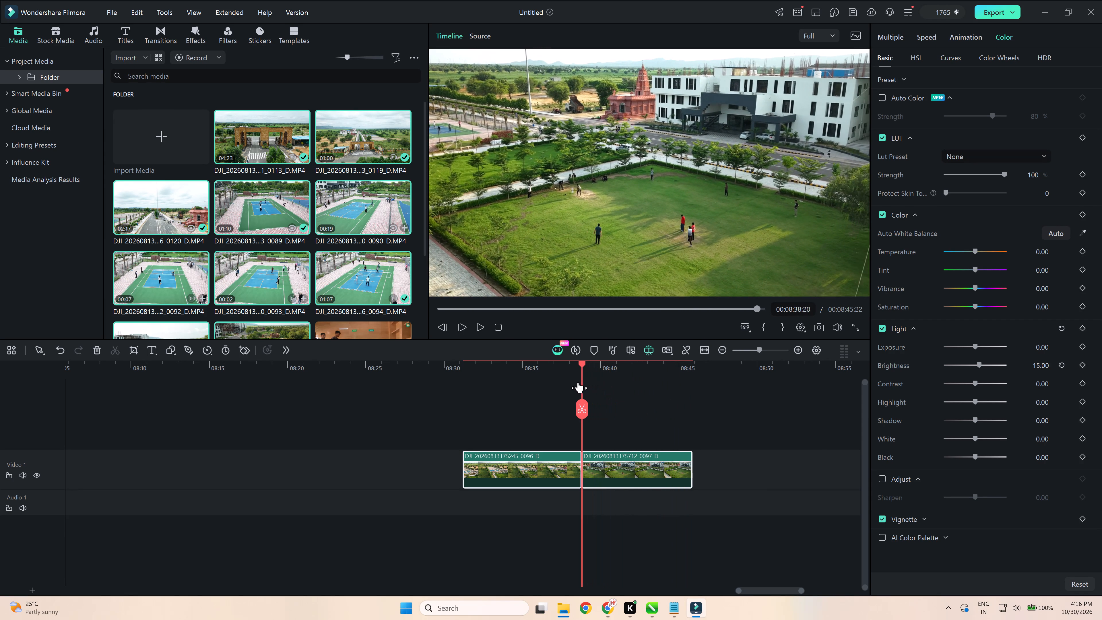
left_click_drag(578, 382, 524, 389)
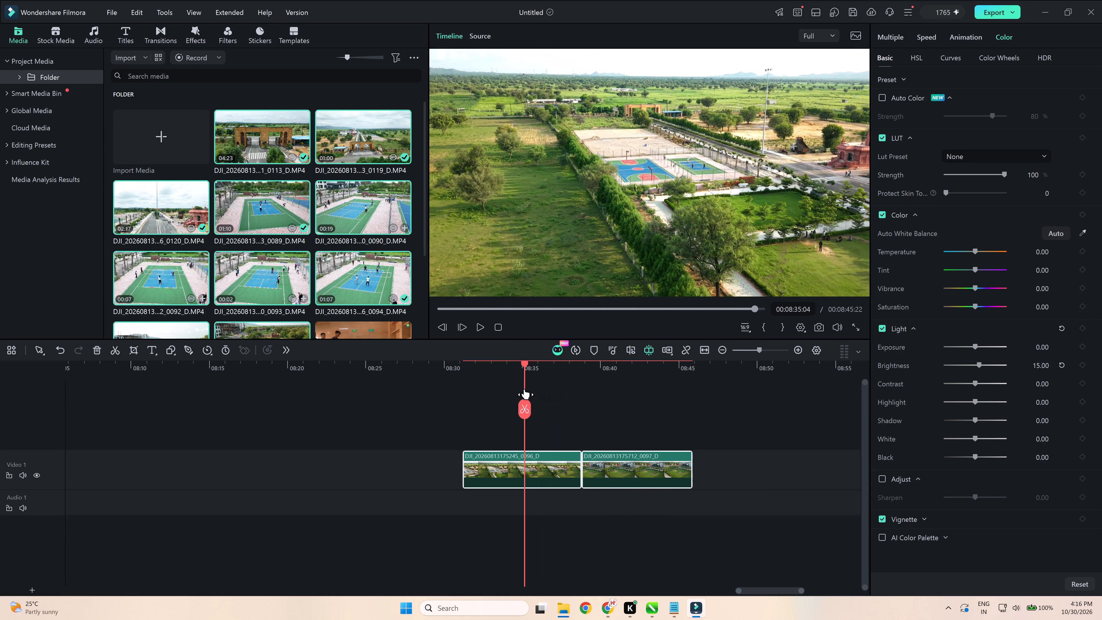
left_click_drag(524, 389, 573, 402)
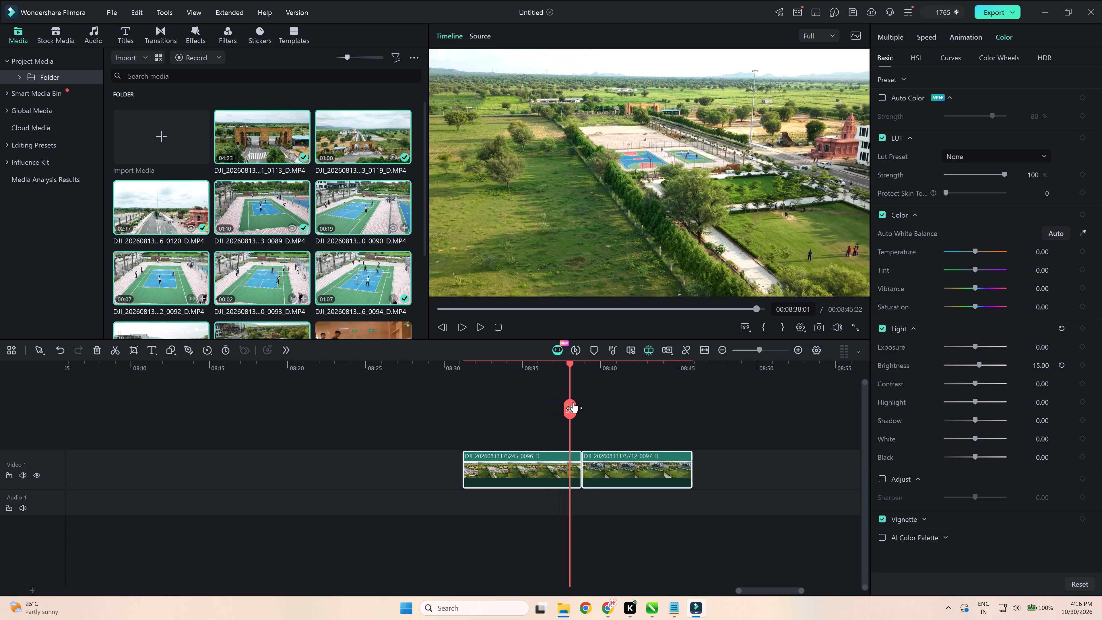
left_click_drag(573, 402, 601, 410)
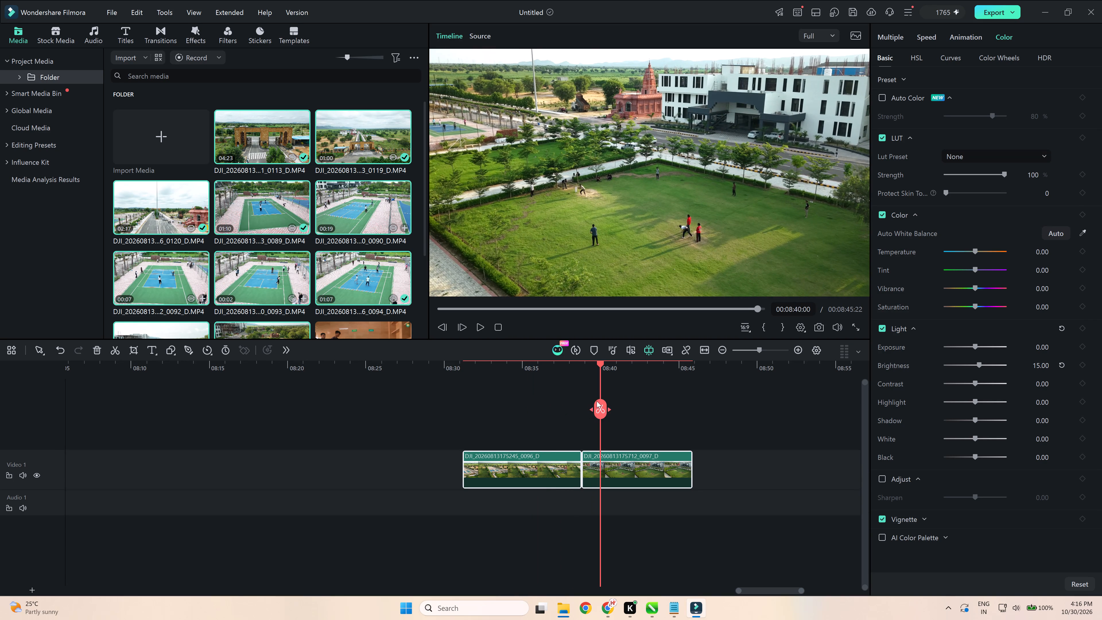
left_click_drag(599, 365, 618, 373)
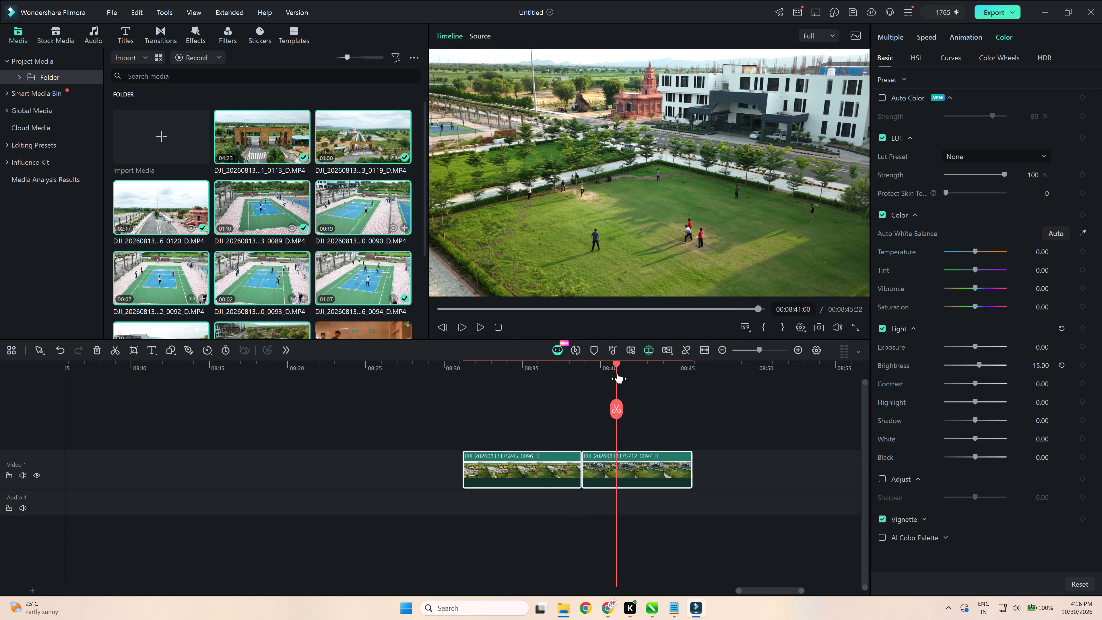
left_click_drag(618, 373, 673, 383)
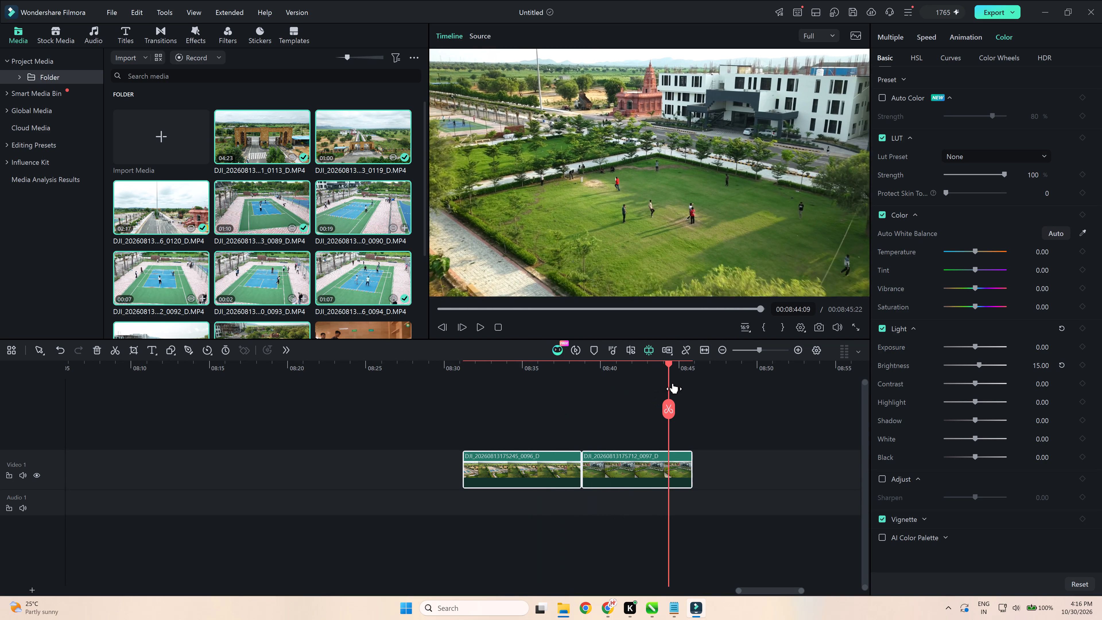
left_click_drag(673, 383, 625, 389)
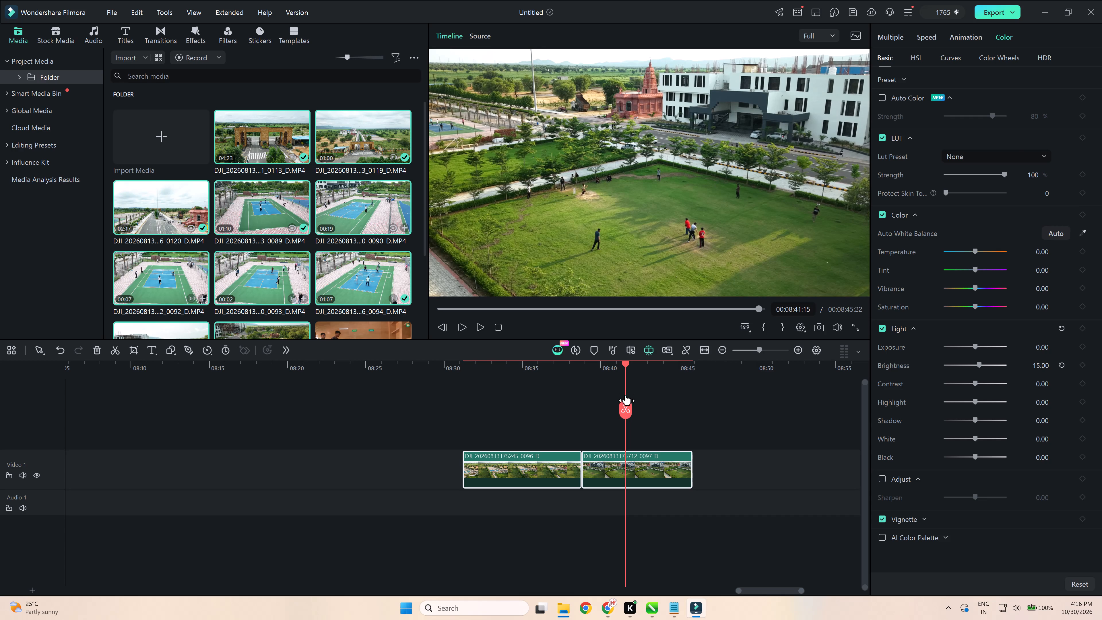
Trim the start of clip 0097 to about 00:08:42 and close the gap after clip 0096.
left_click(606, 479)
left_click_drag(585, 467, 617, 472)
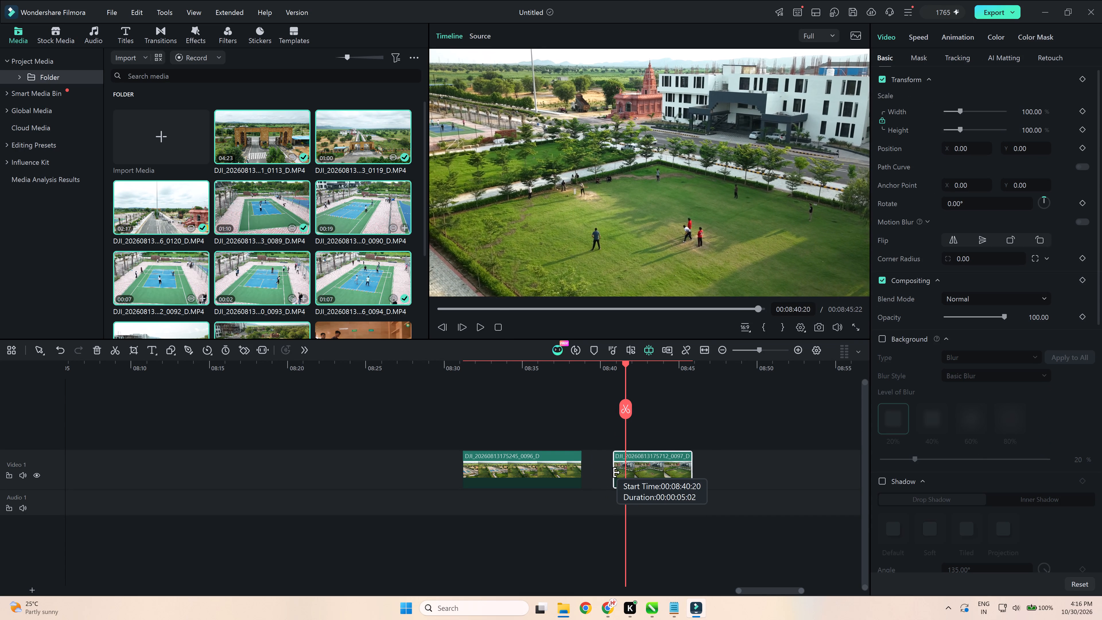
left_click_drag(617, 472, 636, 475)
left_click(624, 470)
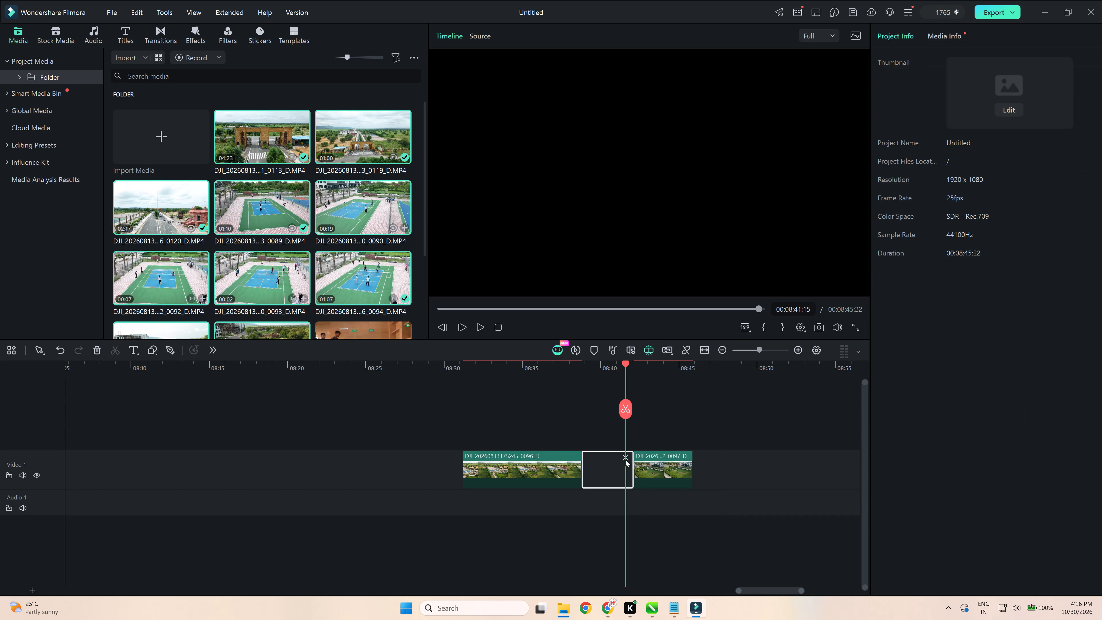
left_click(626, 457)
Scrub through the shortened clip 0097, check the file copy progress, and render and play the preview from the start of clip 0096.
left_click_drag(580, 366, 606, 384)
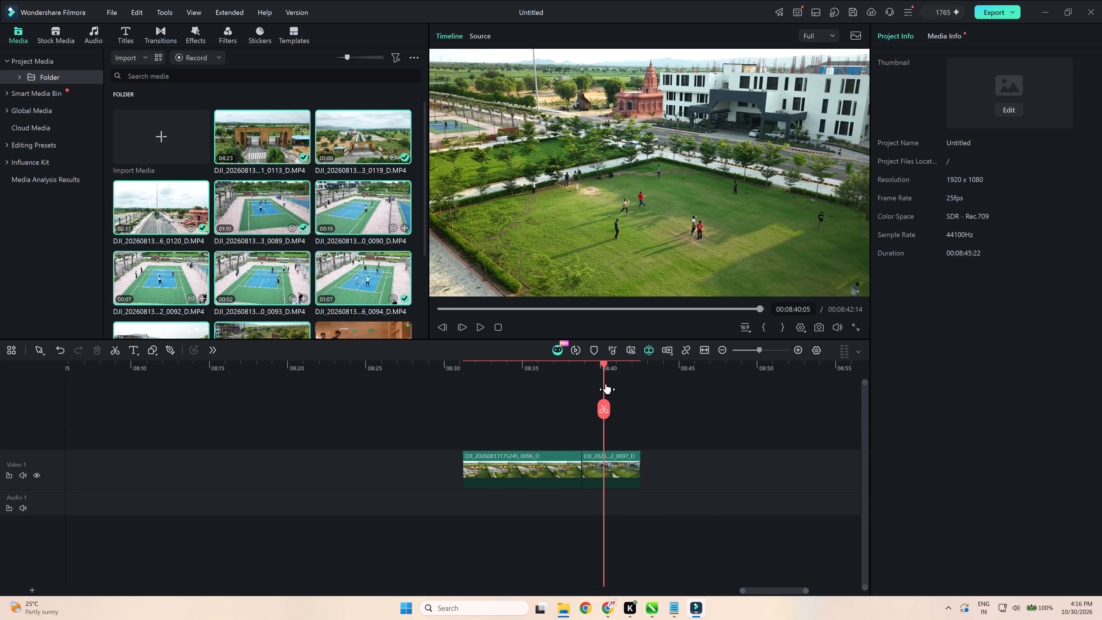
left_click_drag(606, 384, 632, 402)
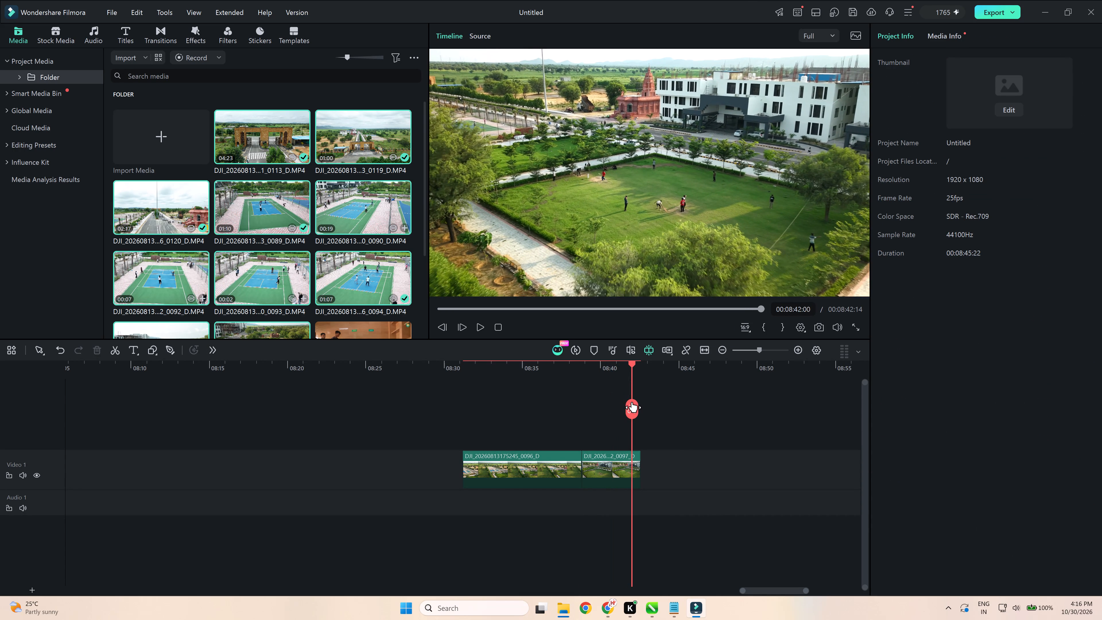
left_click_drag(632, 402, 637, 405)
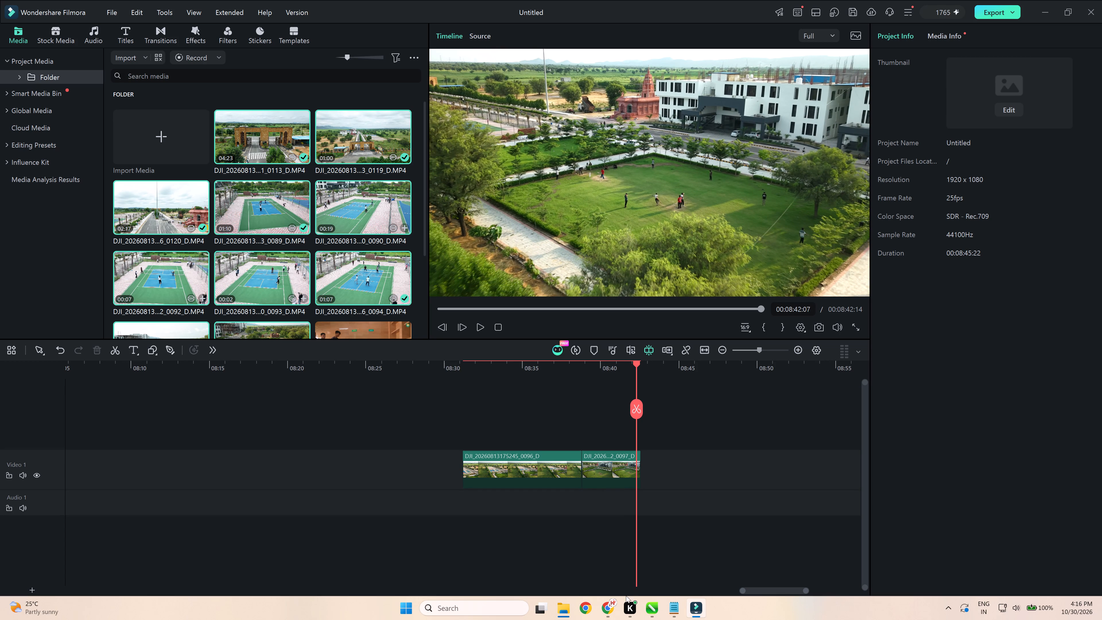
left_click(554, 607)
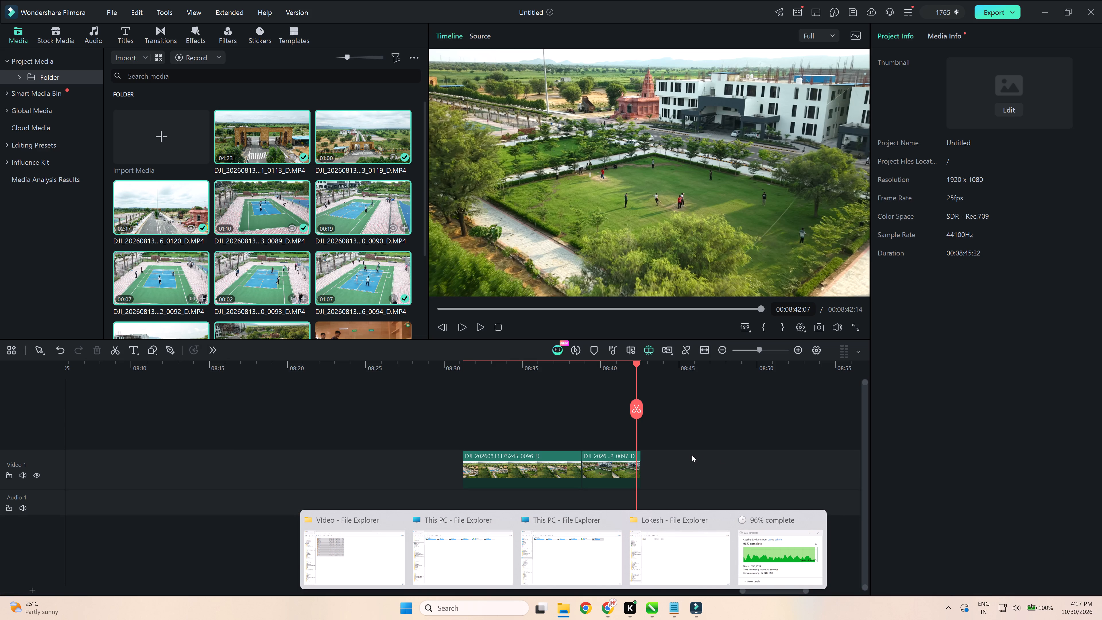
left_click(571, 369)
left_click(547, 365)
left_click(520, 368)
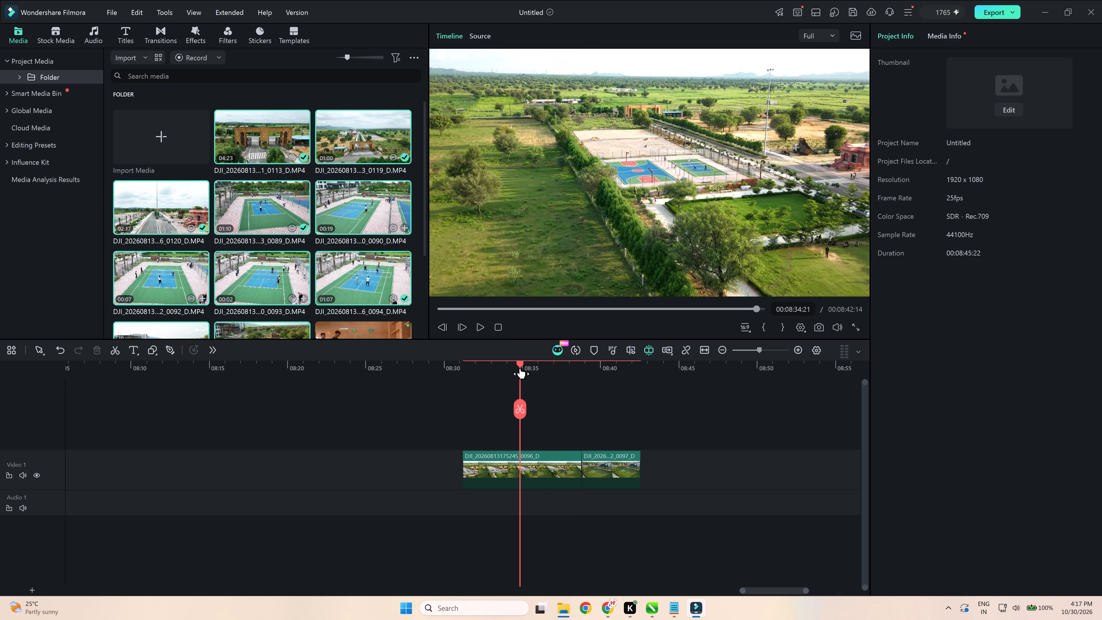
left_click_drag(521, 367, 461, 391)
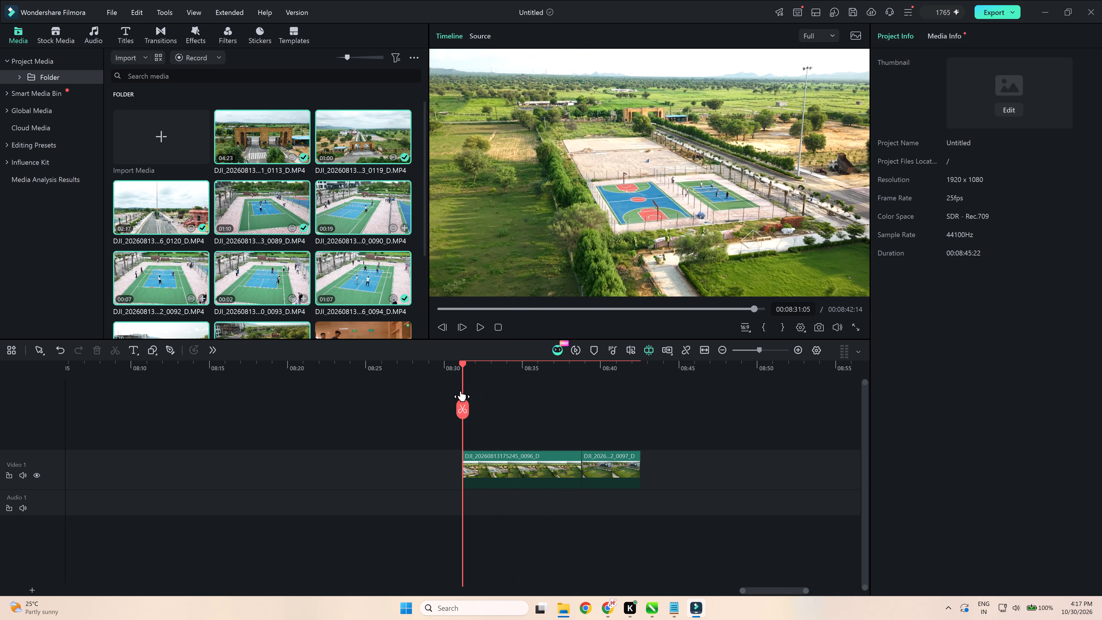
key("Return")
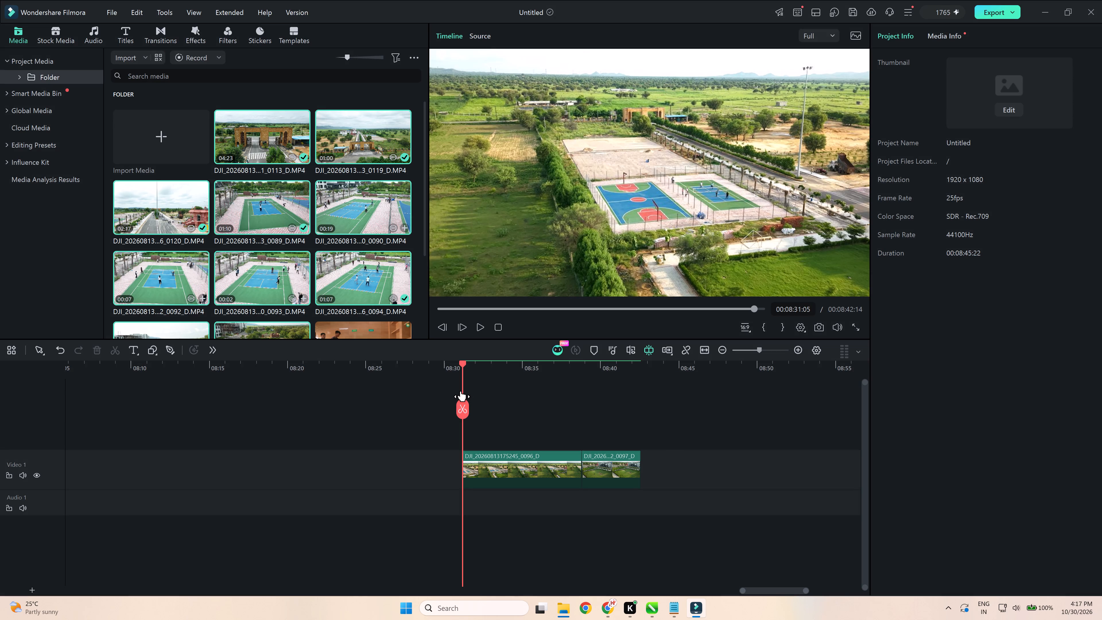
key("space")
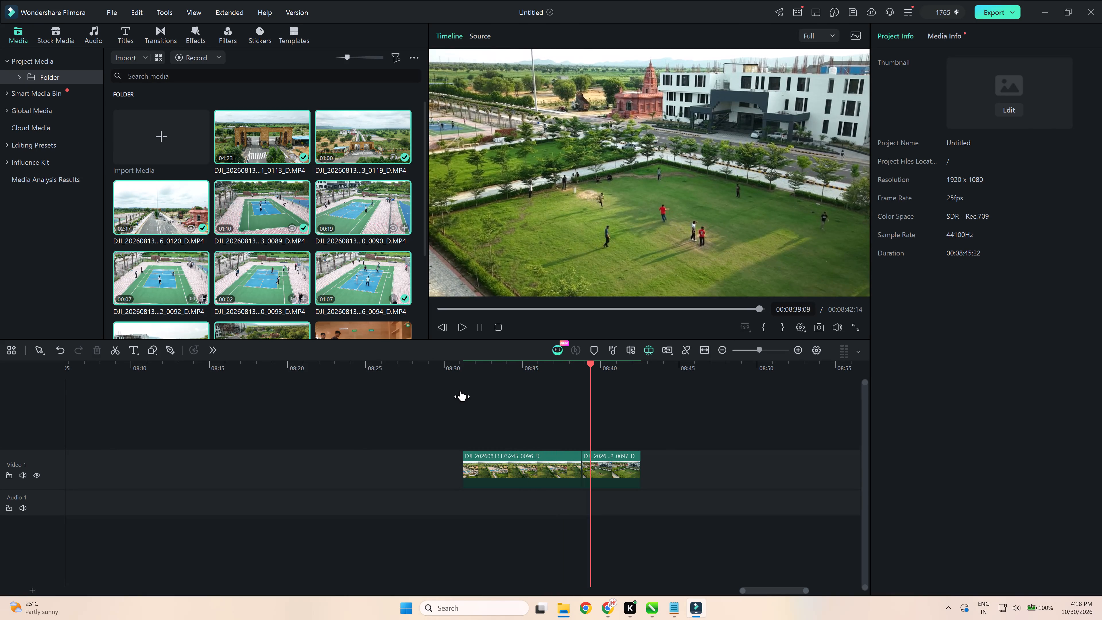
key("space")
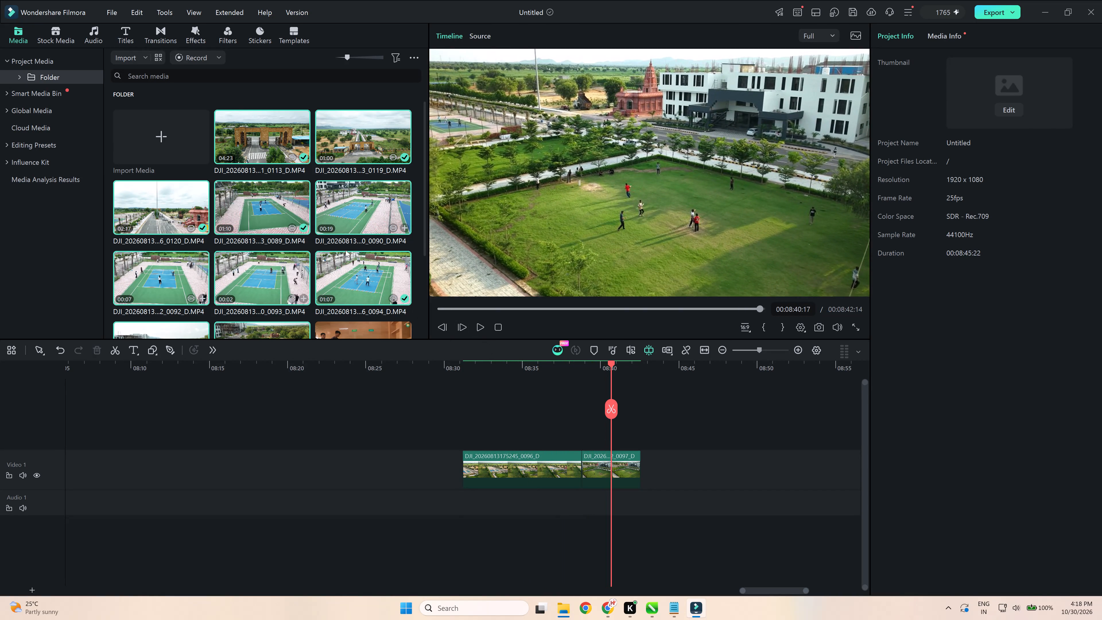
Close the long gap between clip 0094 and clip 0096 on the Video 1 track.
scroll(403, 474, "down", 10, "ctrl")
left_click(399, 471)
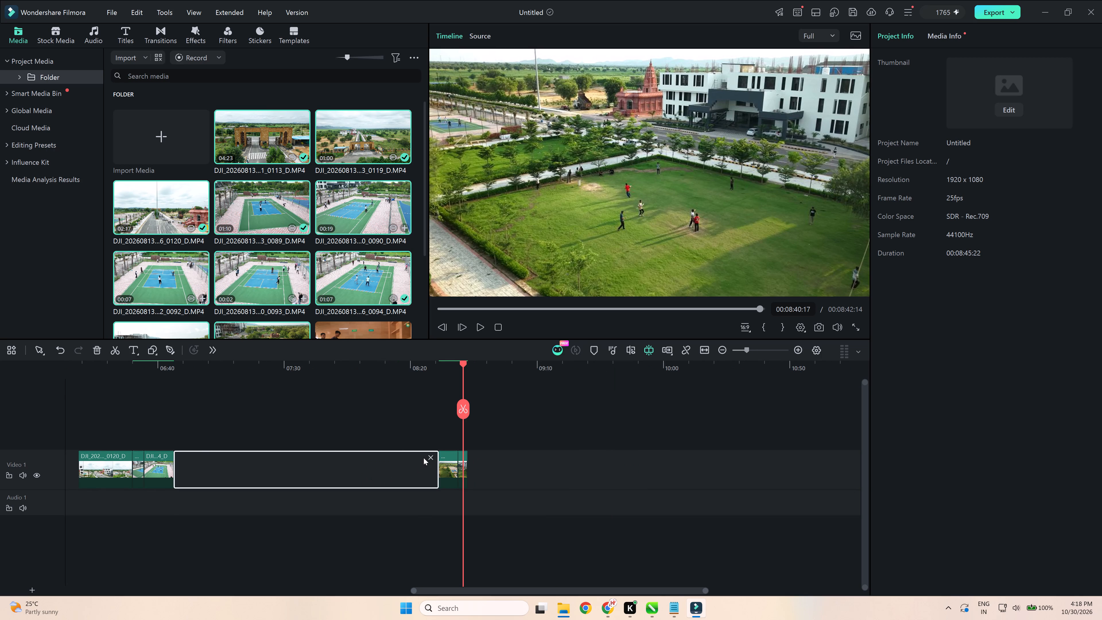
left_click(428, 457)
Look over the project media, open the media import window and check the file copy progress.
scroll(256, 214, "down", 6)
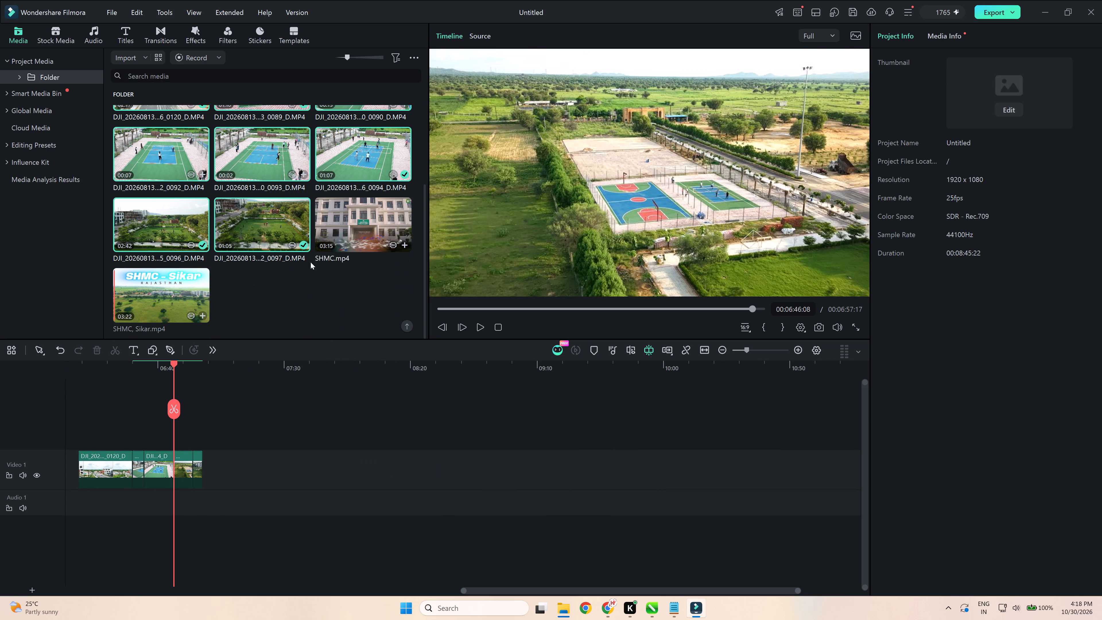
scroll(300, 282, "up", 3)
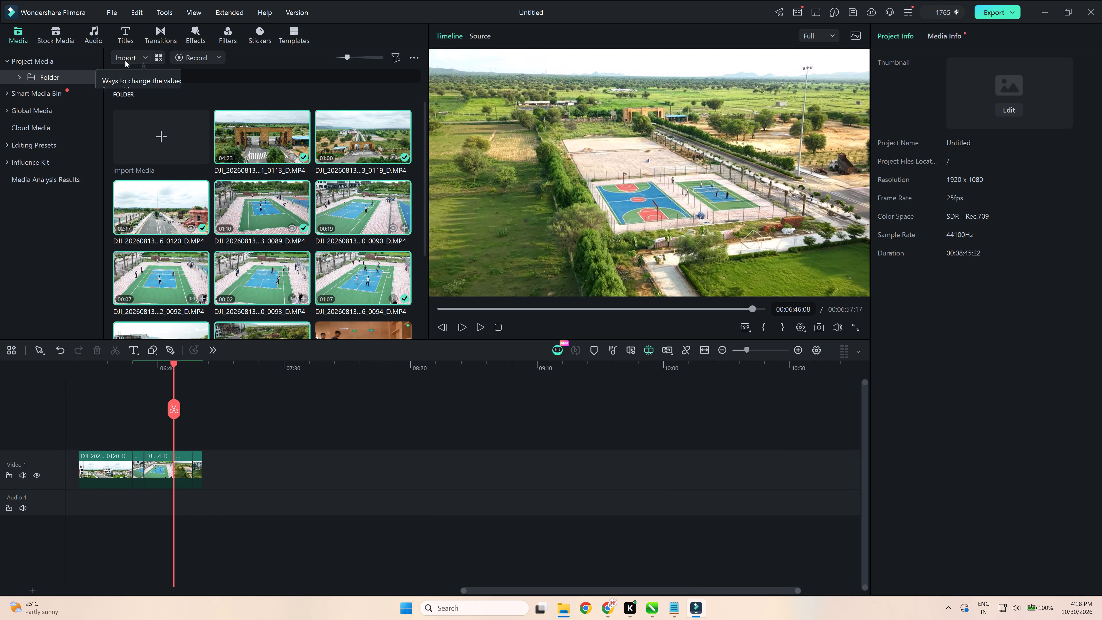
left_click(143, 125)
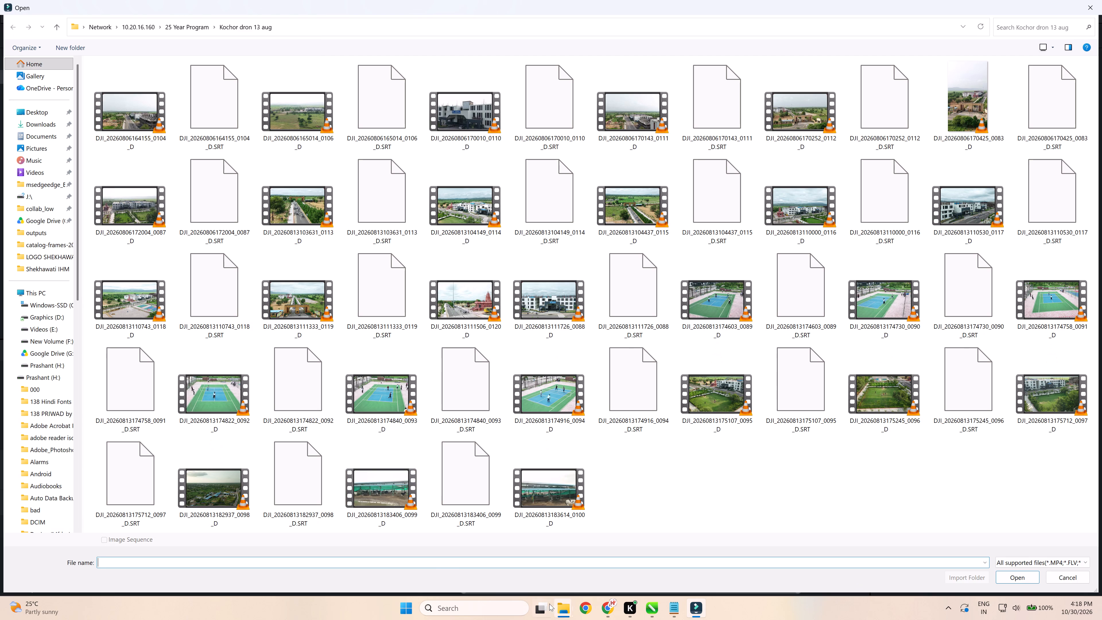
left_click(557, 610)
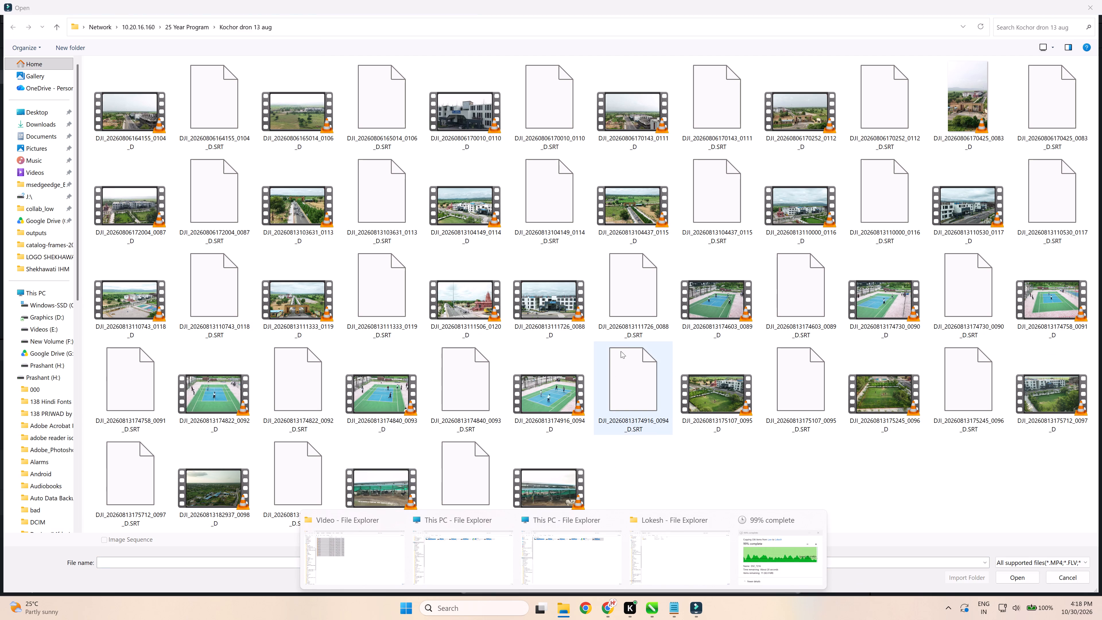
left_click(676, 478)
left_click_drag(593, 433, 590, 432)
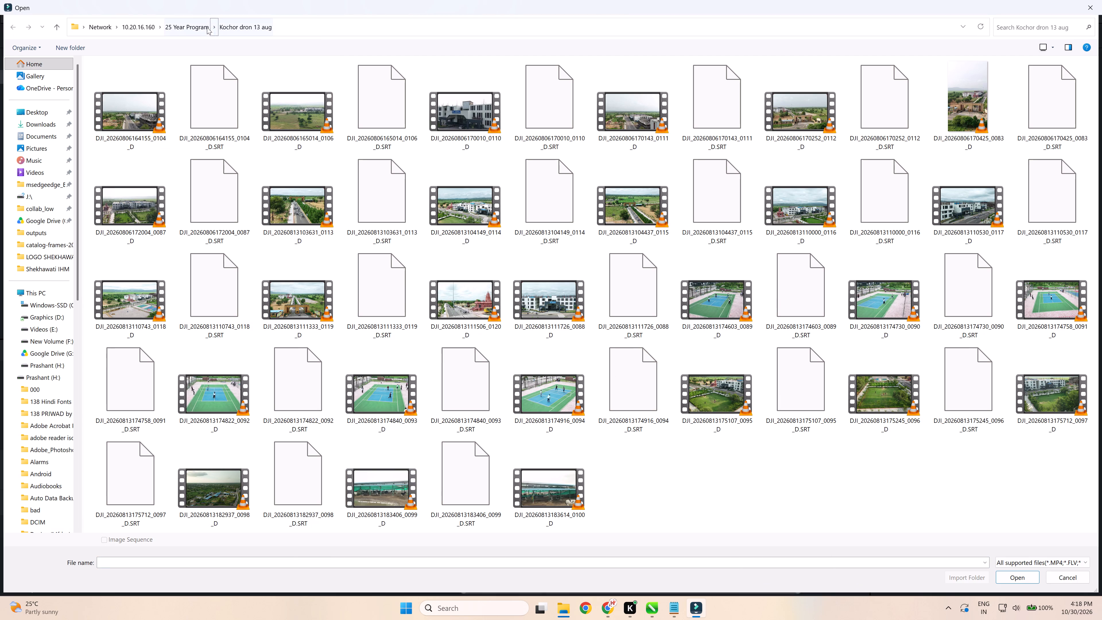
Browse the 25 Year Program network folders, including kochhor dron, Kochhor Bhandara and Law, for more footage to import.
left_click(195, 28)
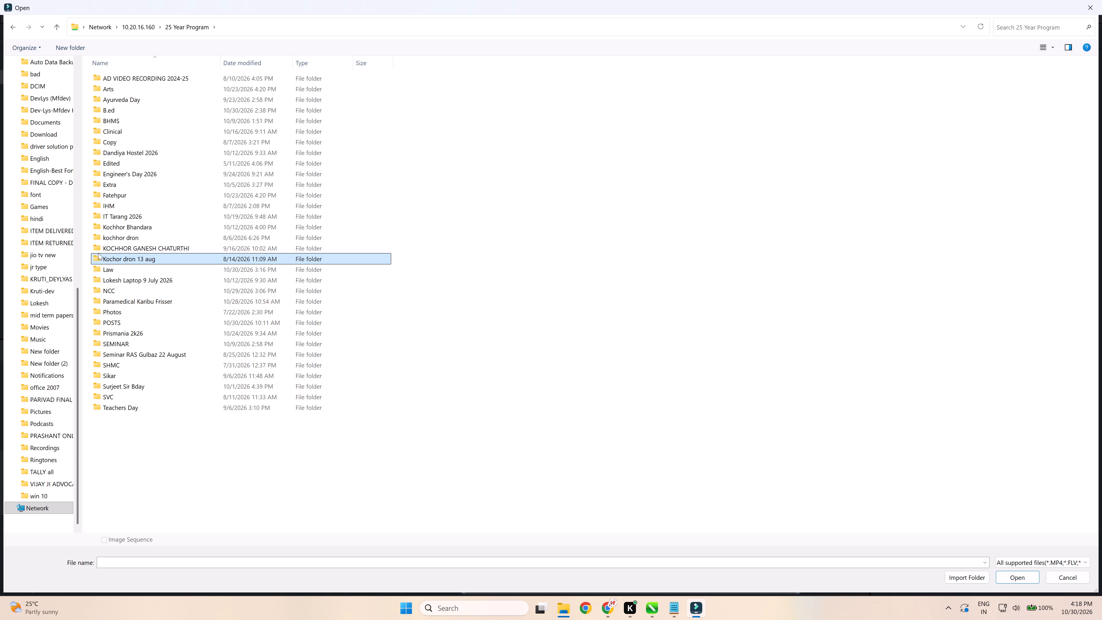
double_click(111, 242)
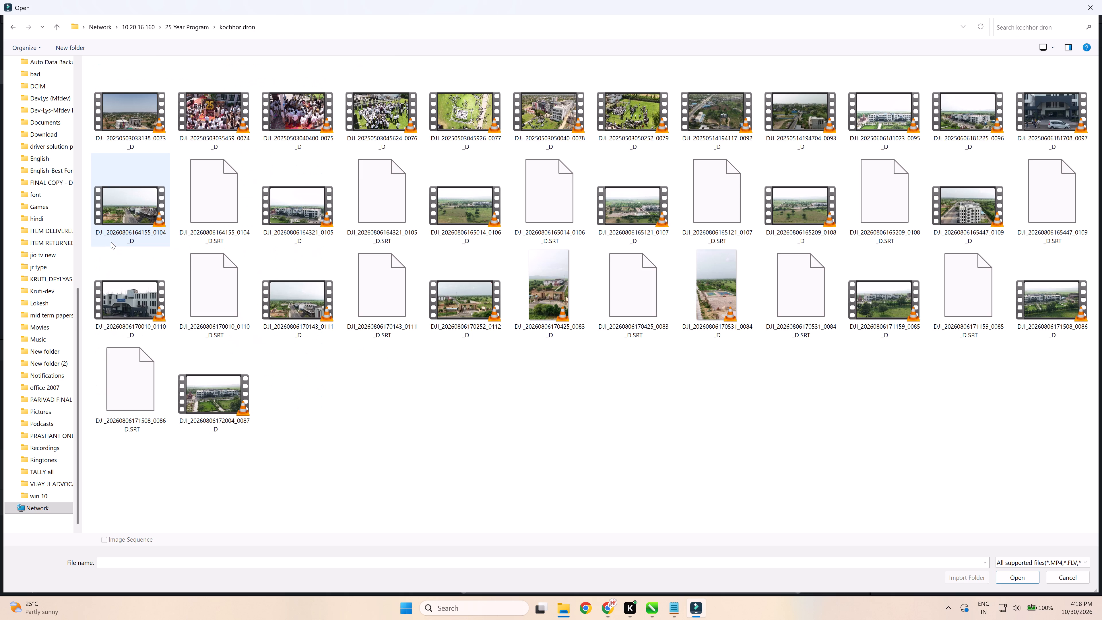
left_click_drag(90, 243, 96, 243)
double_click(142, 227)
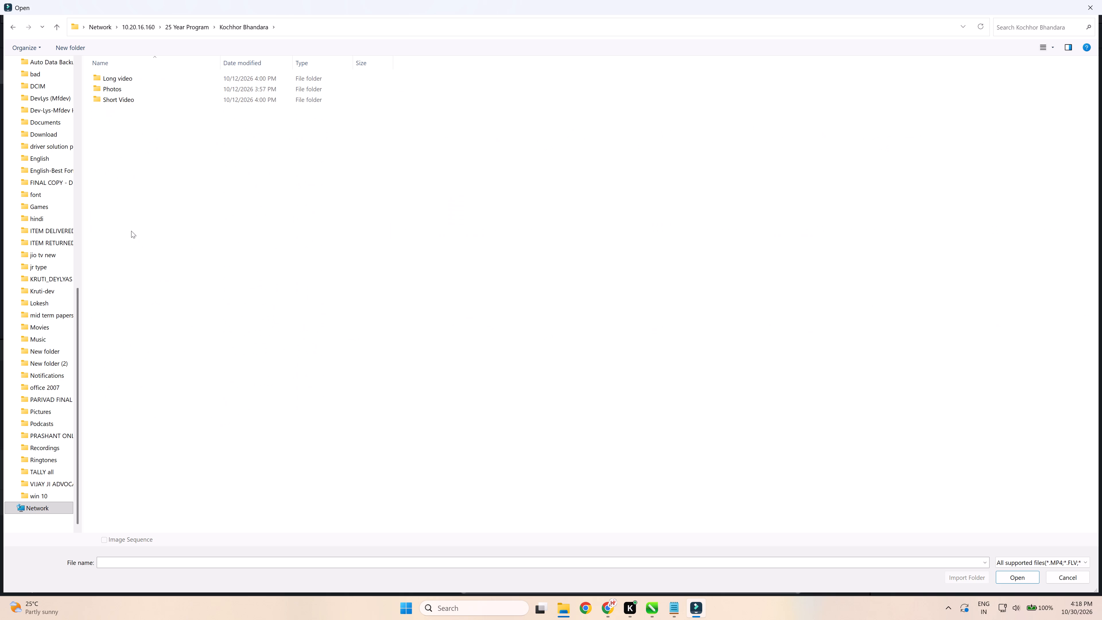
left_click(133, 222)
double_click(135, 231)
double_click(127, 88)
left_click(127, 88)
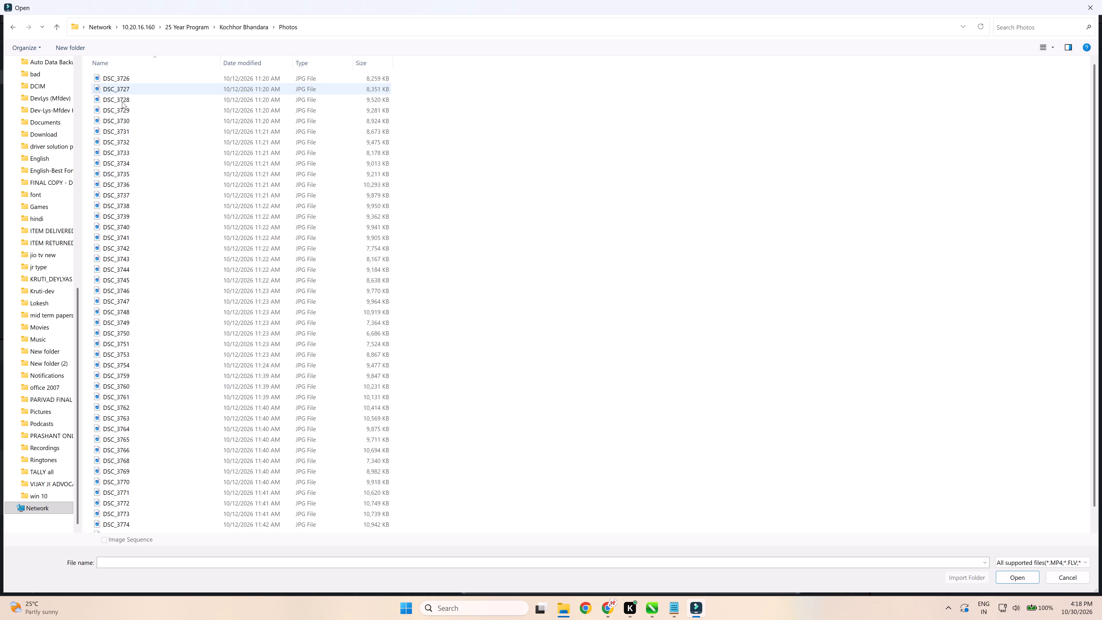
double_click(129, 102)
double_click(129, 102)
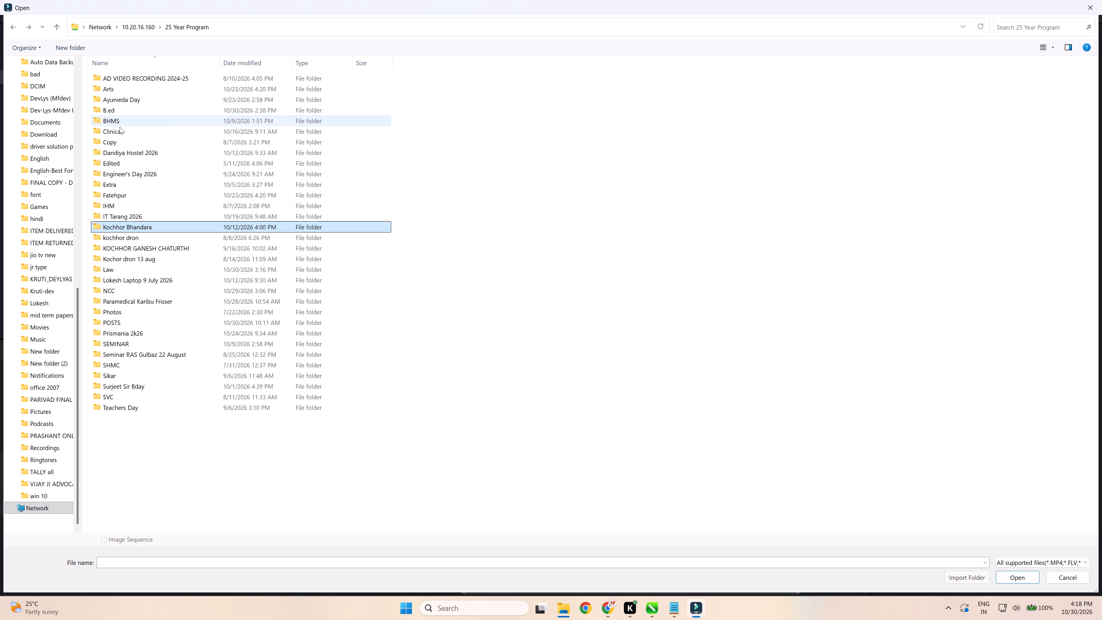
double_click(130, 242)
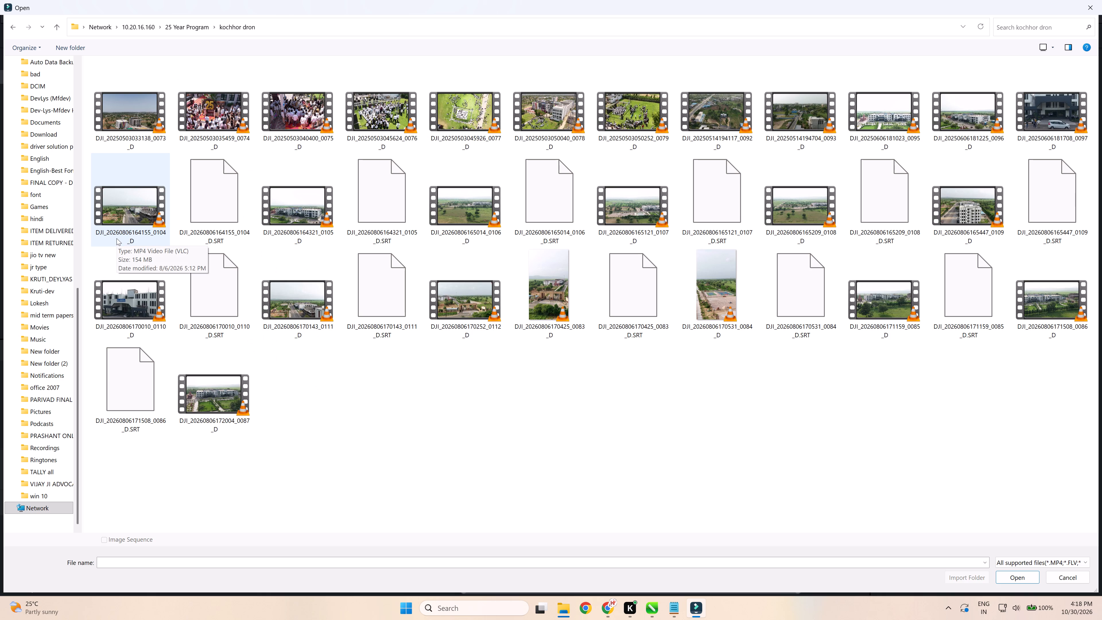
left_click(114, 238)
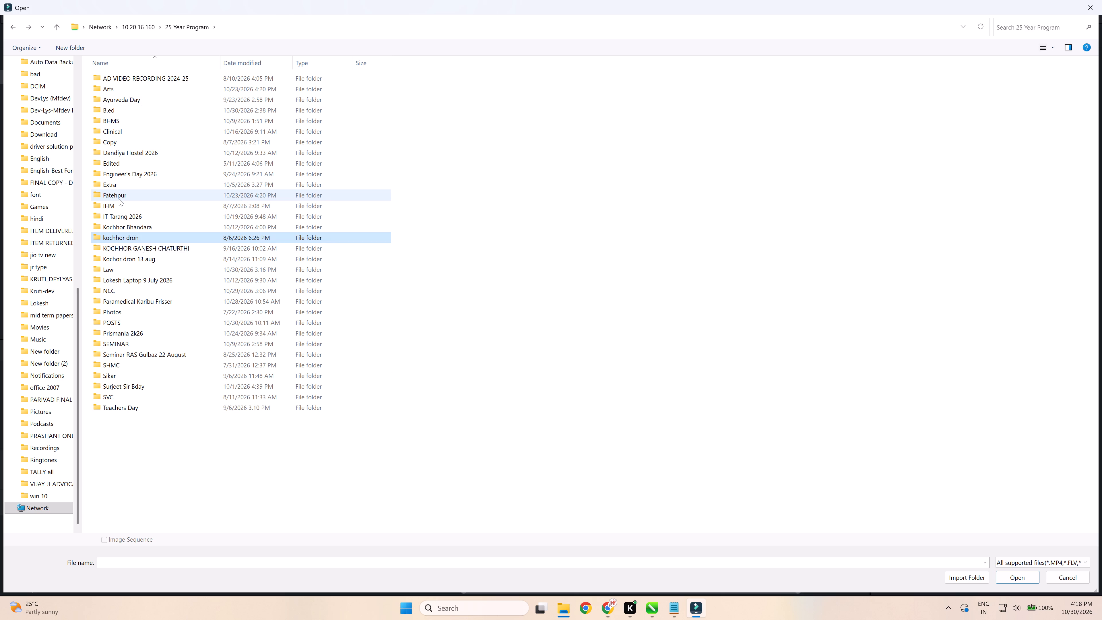
double_click(119, 131)
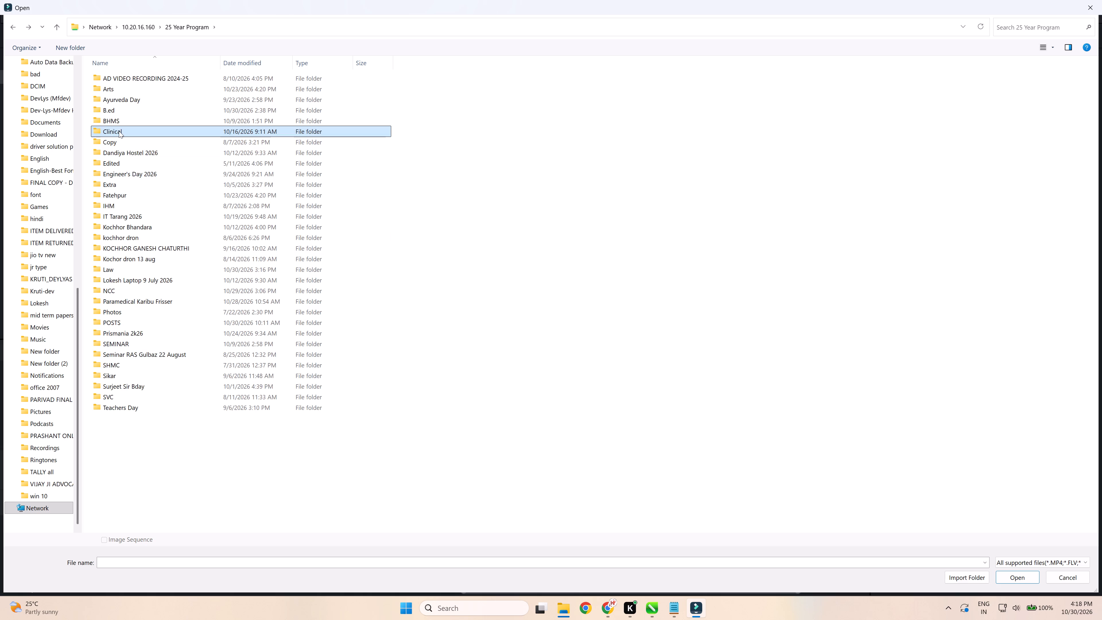
left_click(119, 131)
double_click(129, 258)
left_click(127, 258)
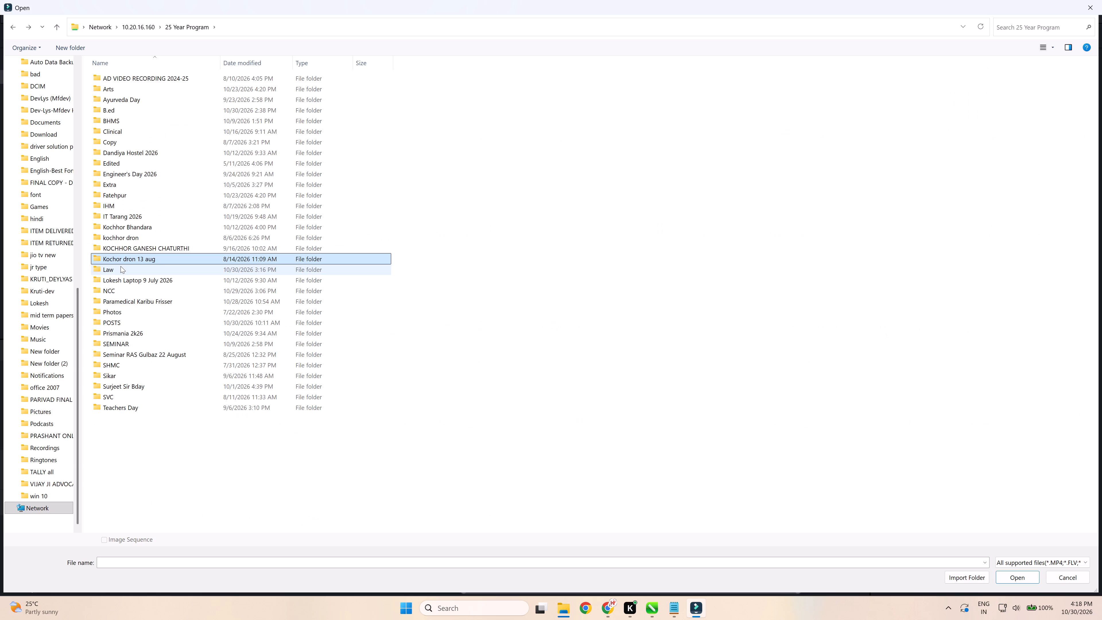
double_click(121, 266)
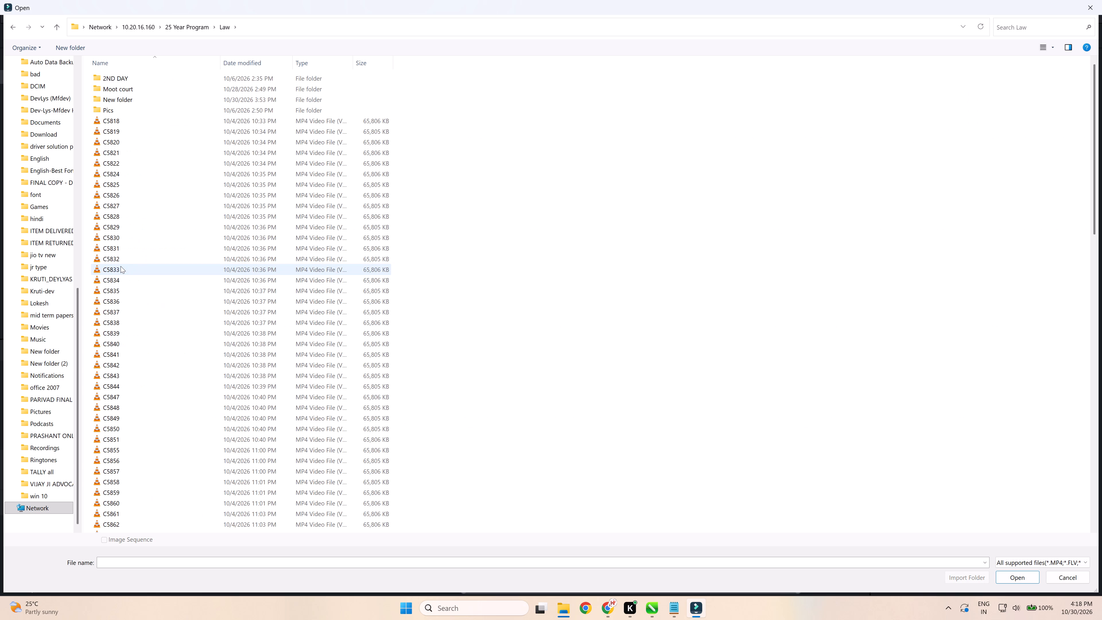
left_click(121, 266)
left_click(121, 266)
Go to This PC and eject the removable drive H:.
scroll(47, 237, "up", 6)
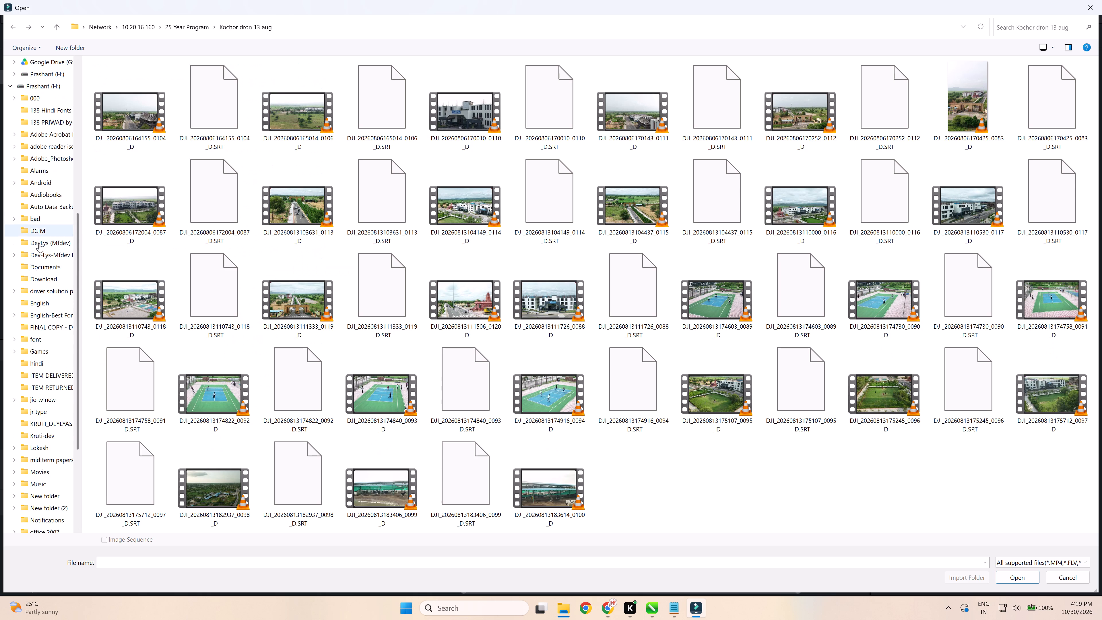
scroll(39, 244, "up", 8)
left_click(48, 267)
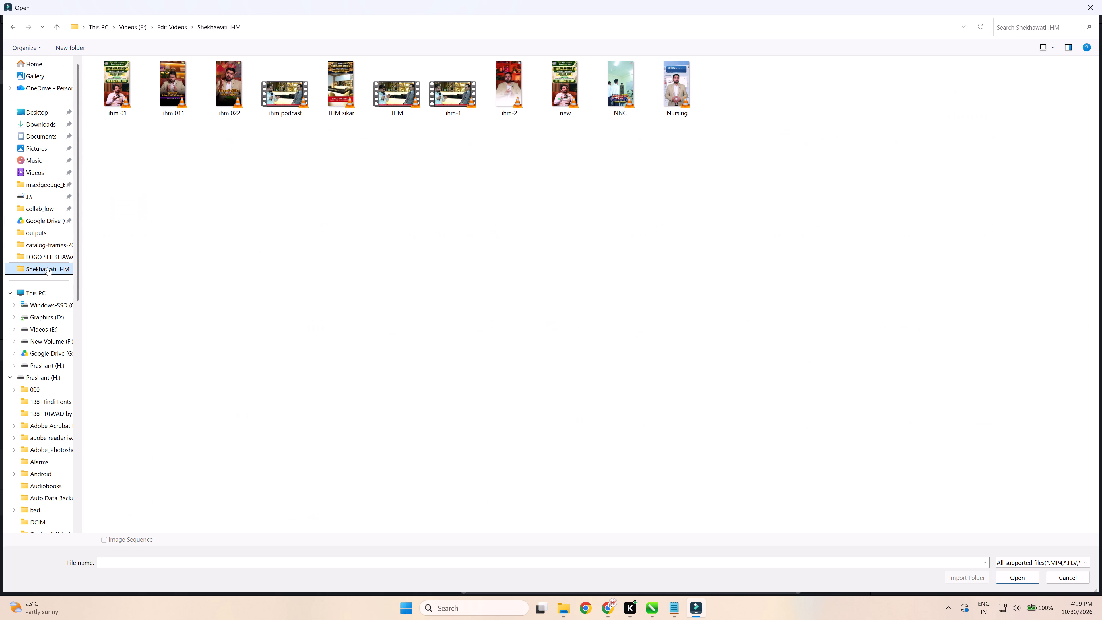
left_click(52, 365)
left_click(50, 286)
left_click(54, 298)
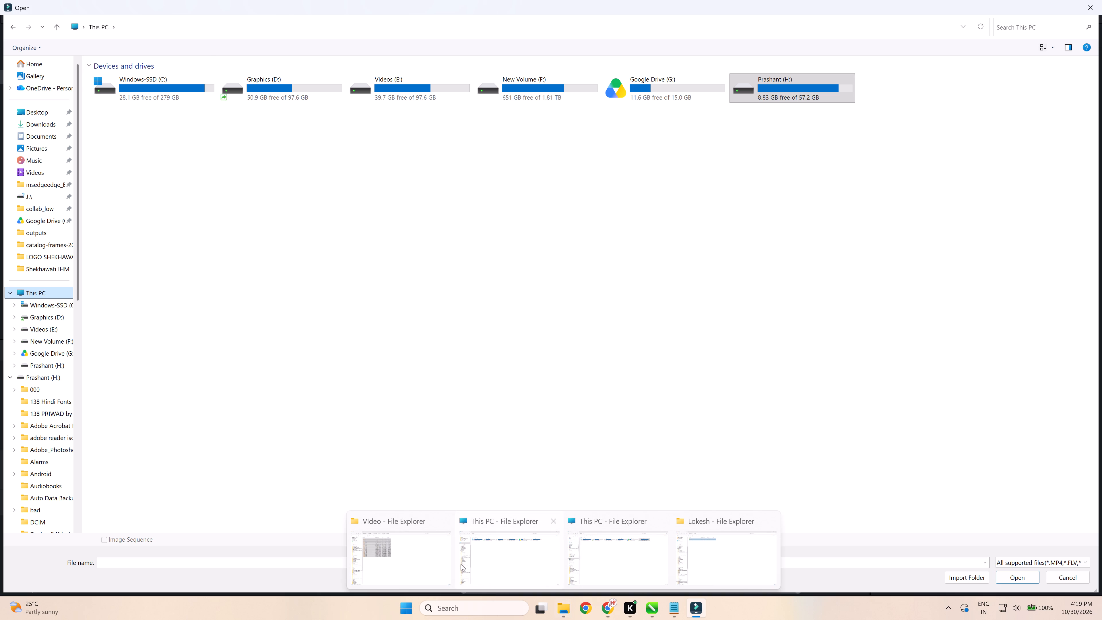
right_click(37, 377)
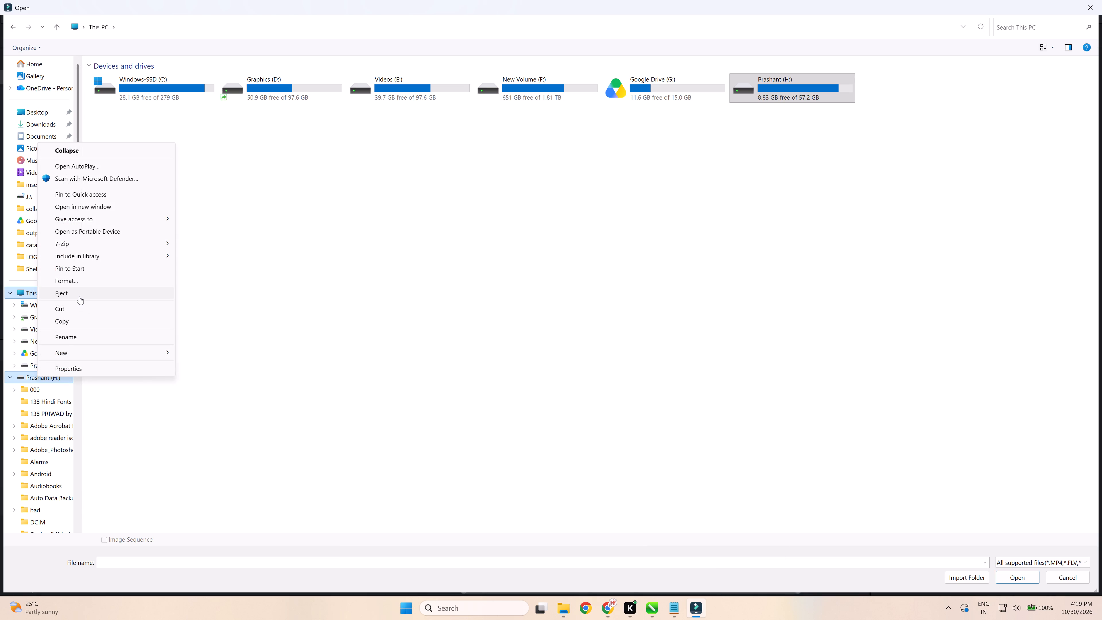
left_click(79, 296)
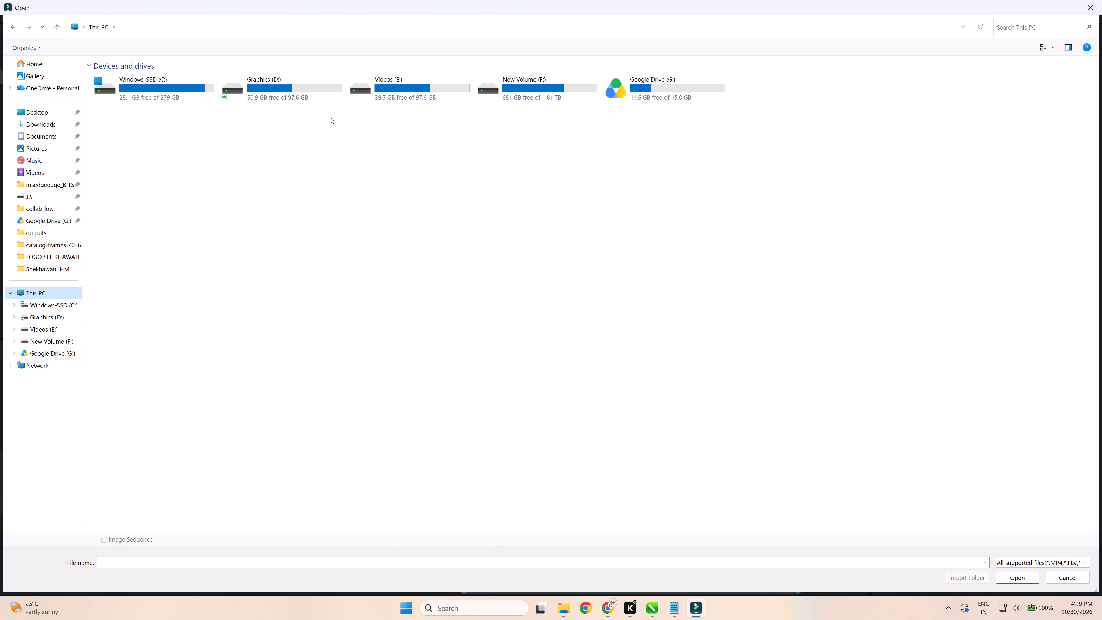
Open the Kochor folder in Video Recording 2026 on New Volume (F:) and look through its Photos and NEW subfolders.
double_click(505, 98)
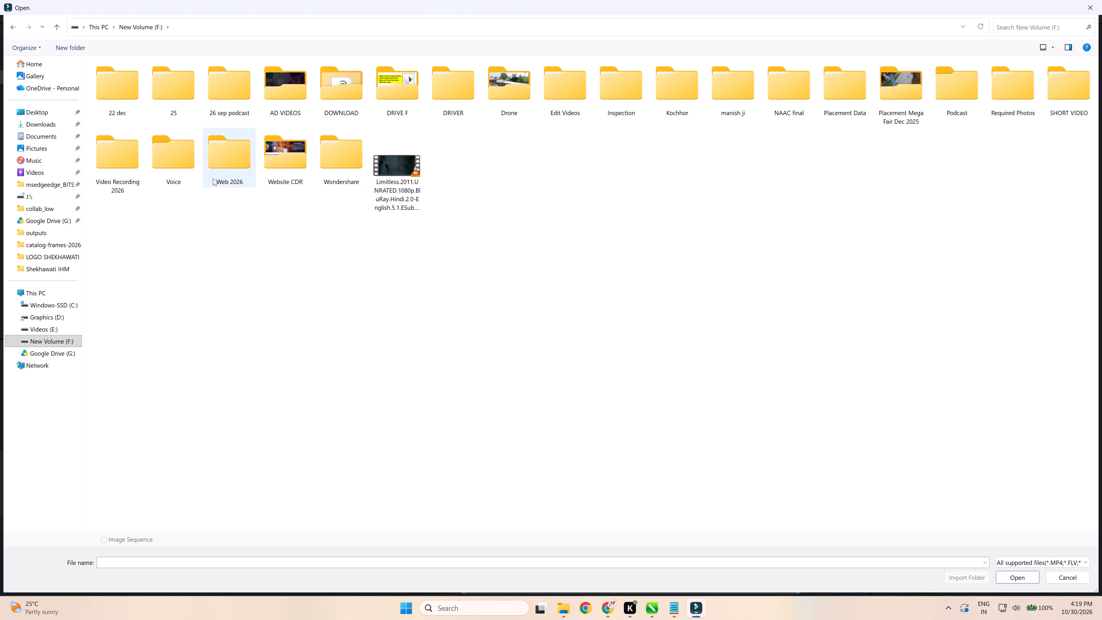
double_click(124, 170)
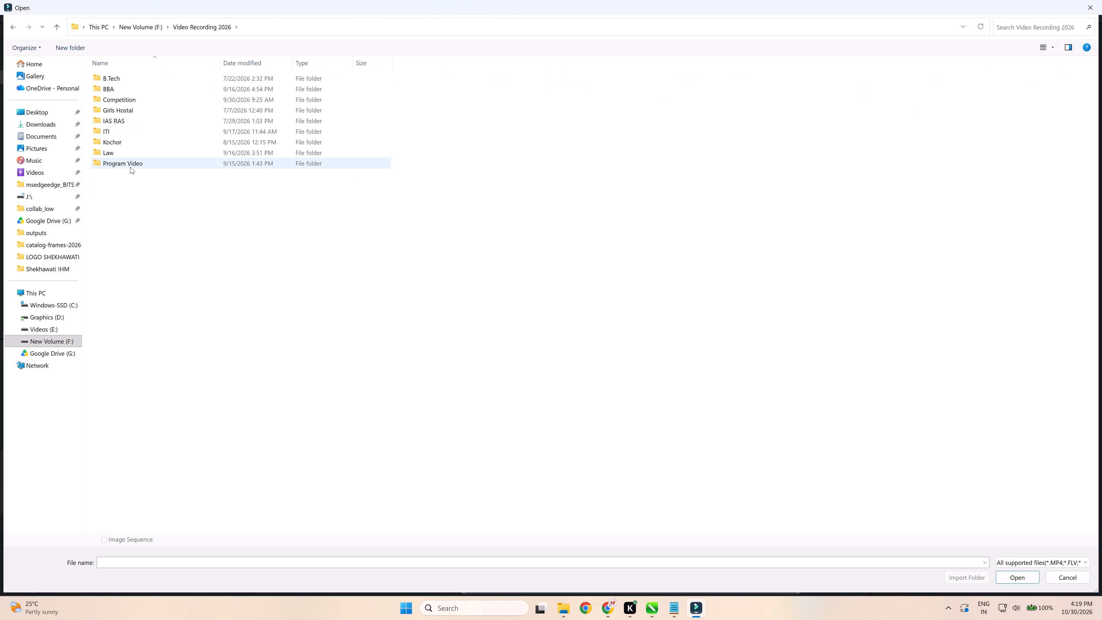
double_click(126, 143)
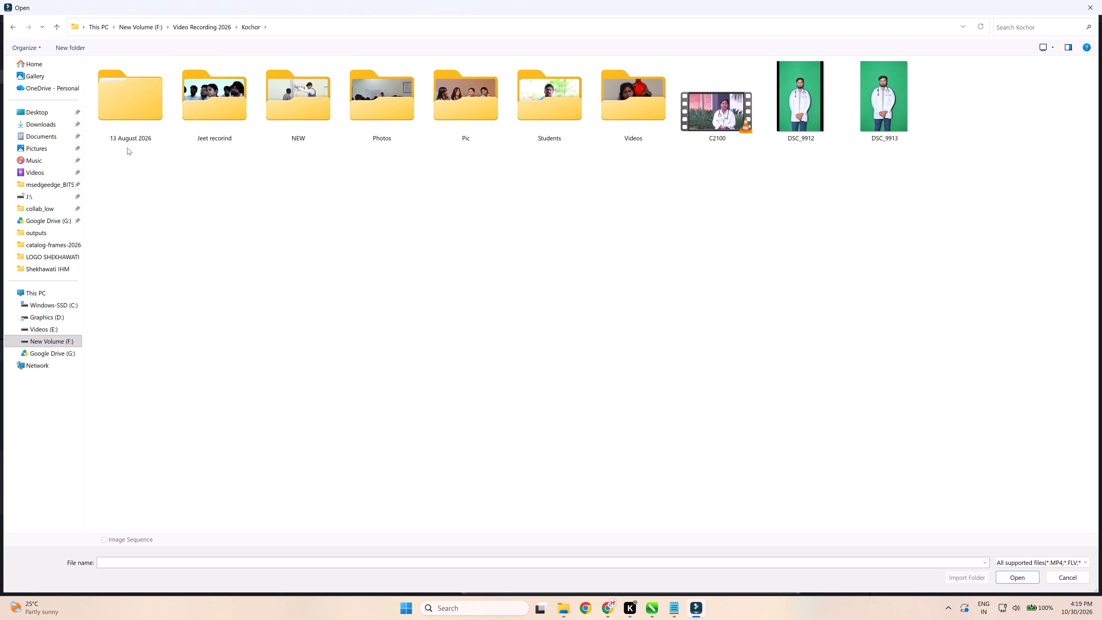
double_click(401, 125)
left_click(401, 125)
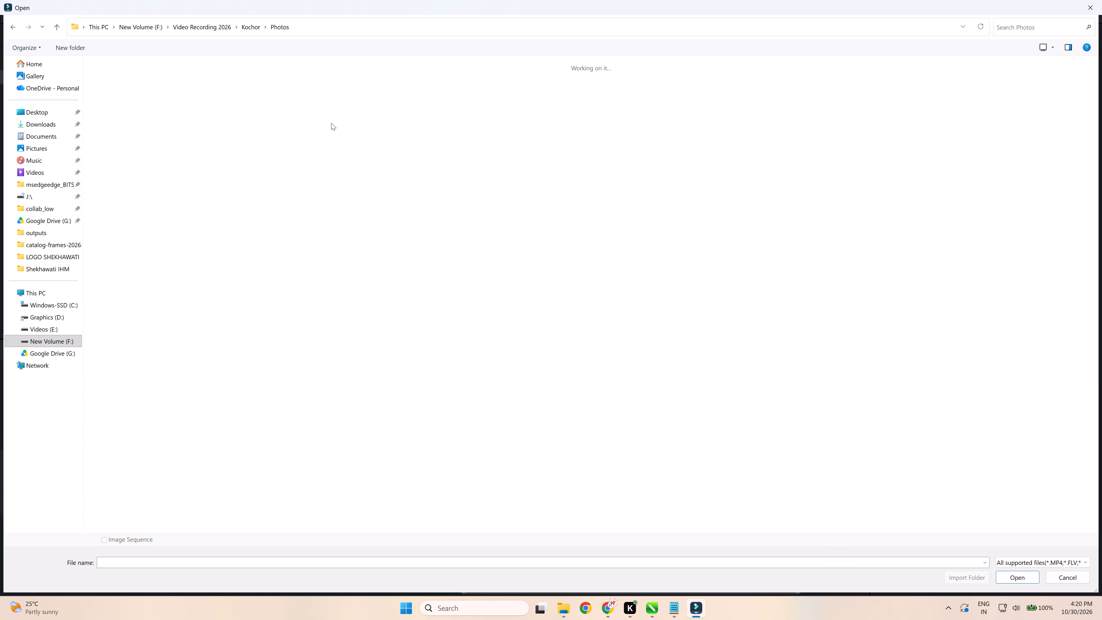
double_click(321, 108)
scroll(499, 250, "down", 10)
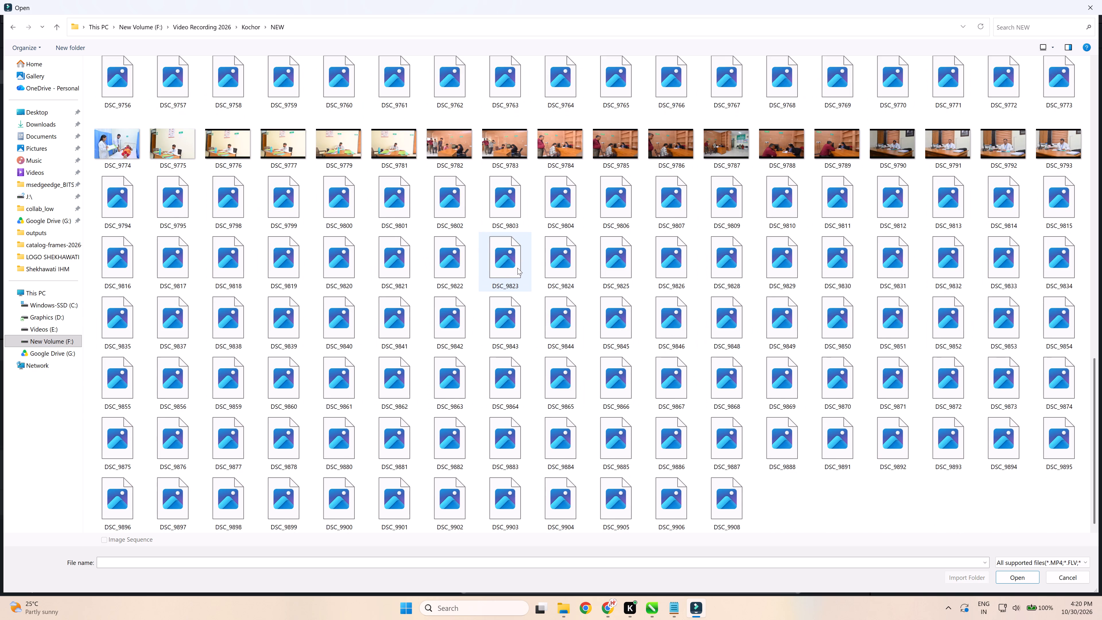
scroll(517, 268, "down", 7)
left_click_drag(521, 272, 516, 271)
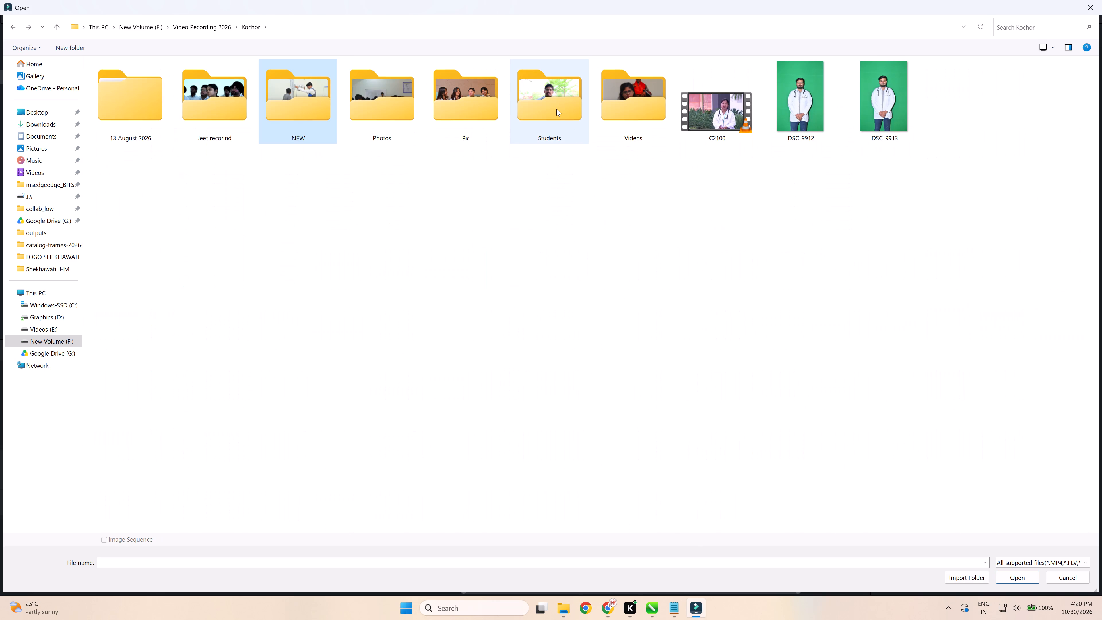
Look through the Kochor Students folder as extra large icons, and examine the clips in its Videos folder.
double_click(575, 109)
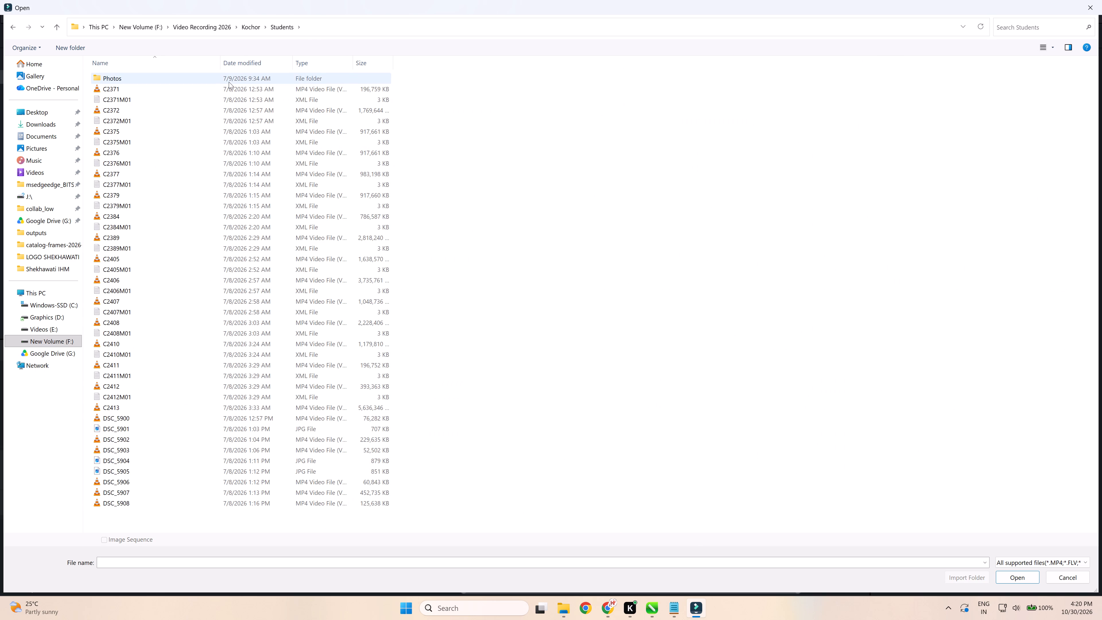
left_click(1053, 47)
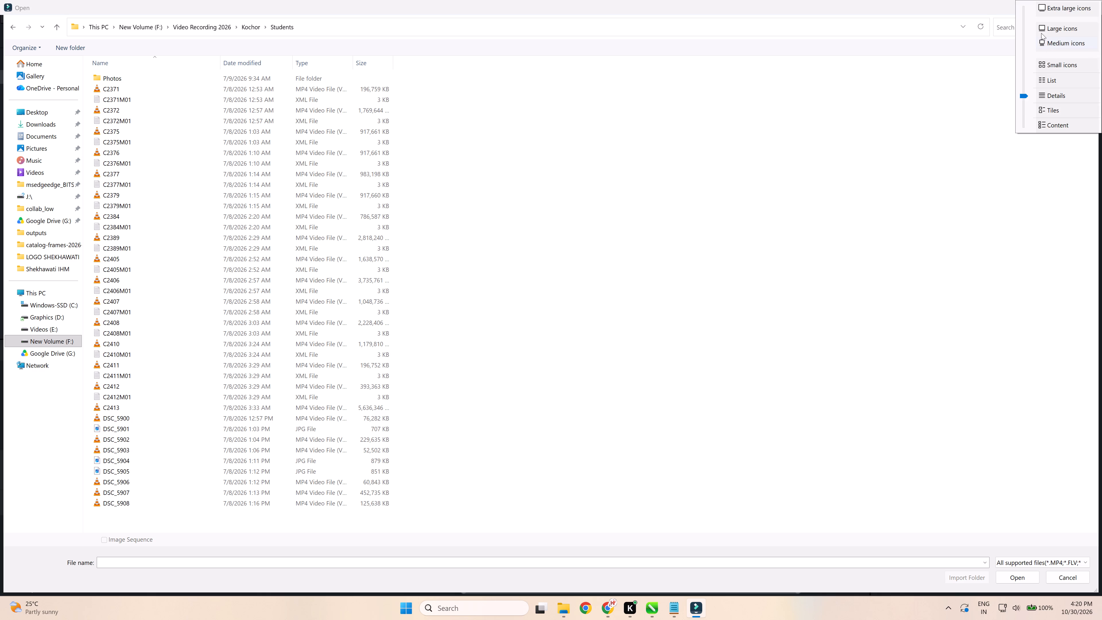
left_click(1042, 11)
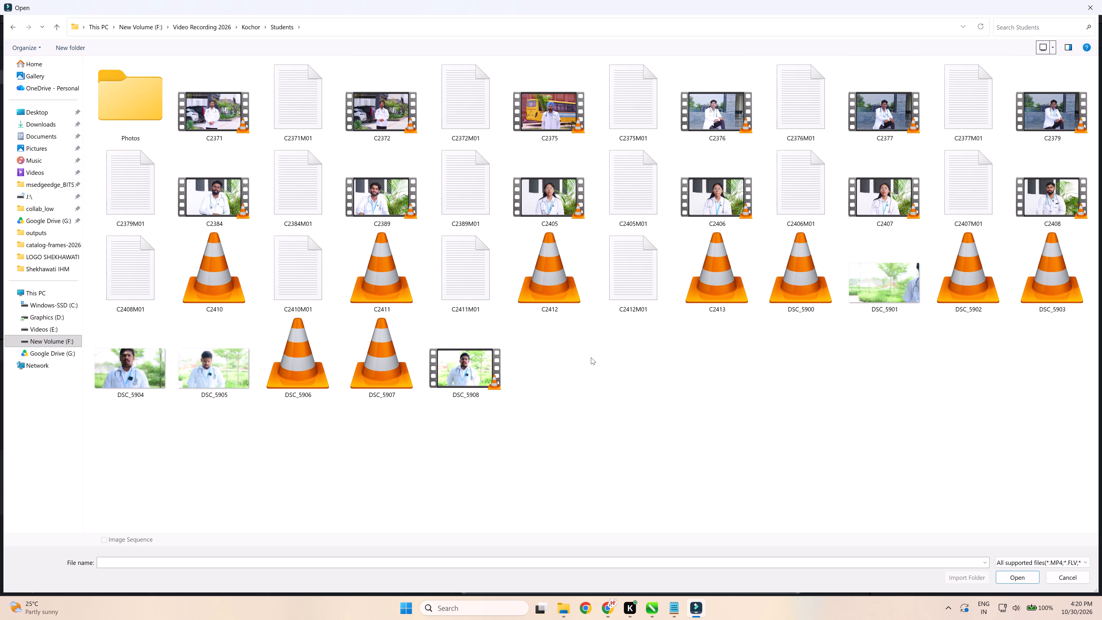
left_click(591, 357)
double_click(638, 95)
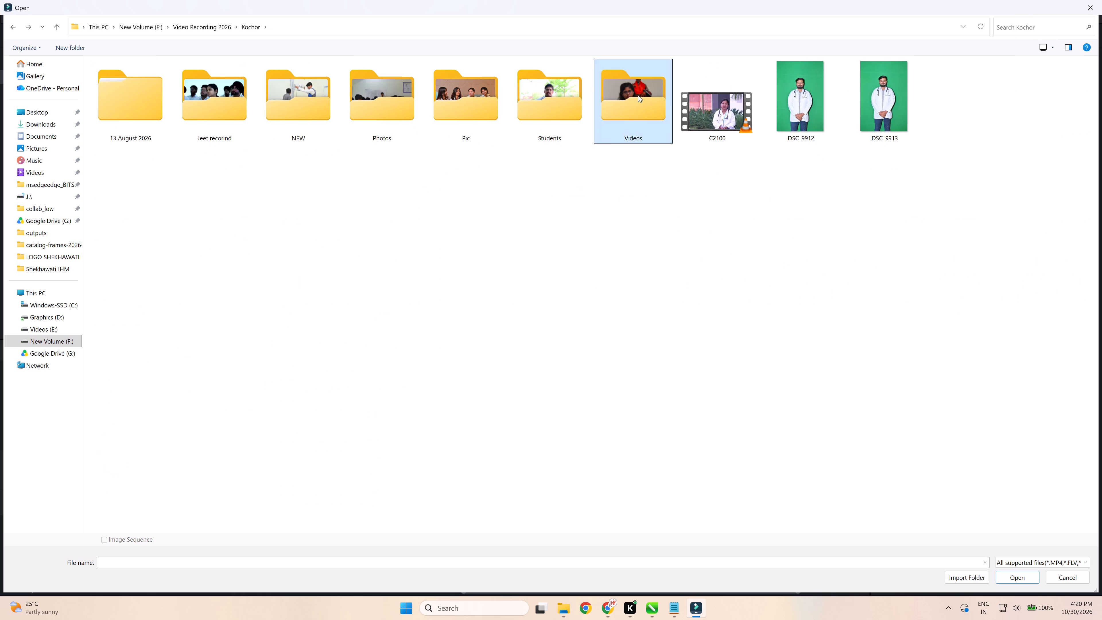
scroll(396, 168, "down", 6)
scroll(467, 208, "up", 2)
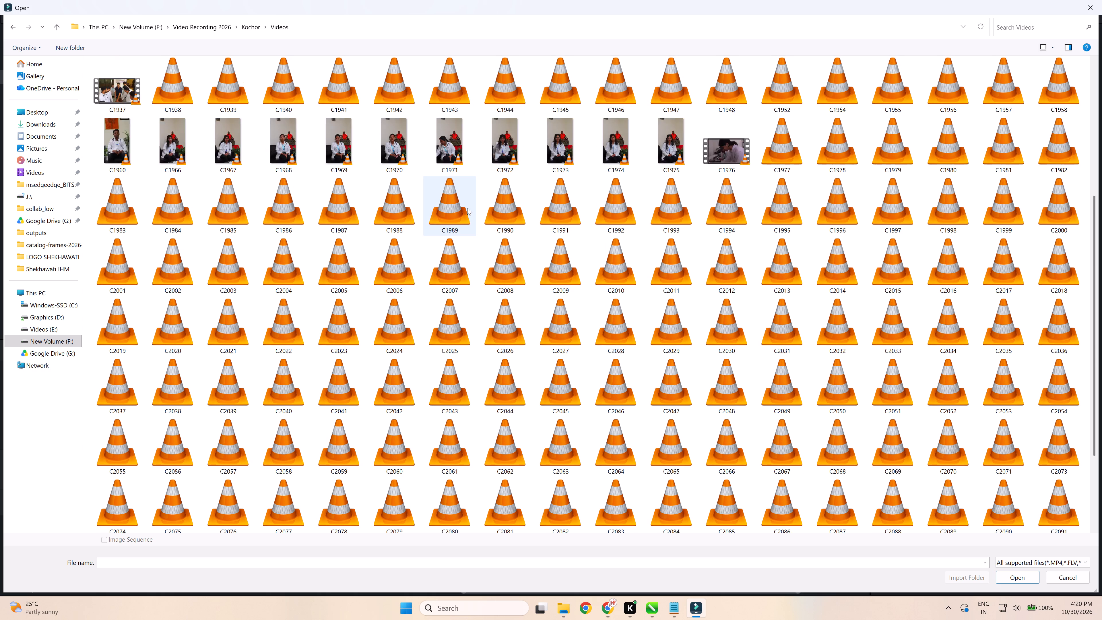
scroll(467, 208, "down", 5)
scroll(482, 234, "down", 4)
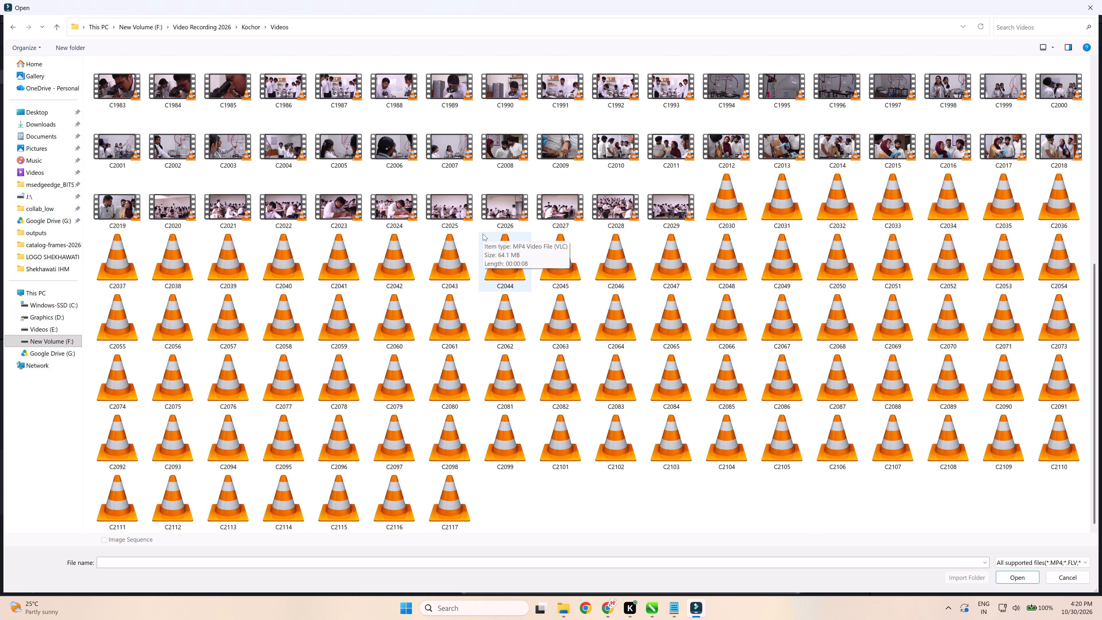
left_click(483, 234)
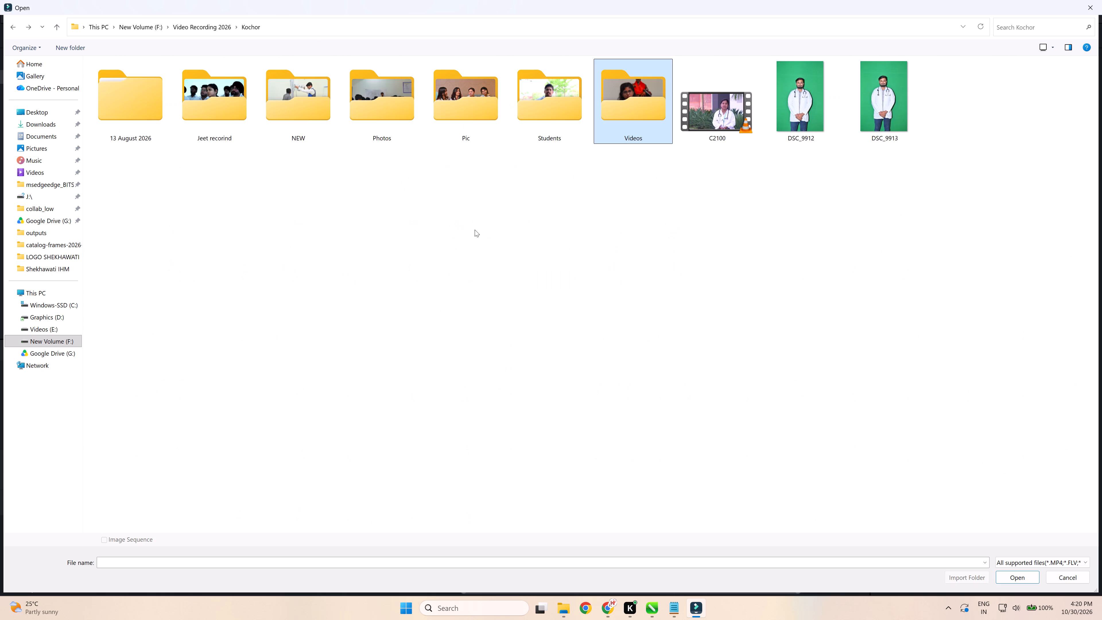
Open the 01 folder inside Kochor's 13 August 2026 folder and look through its clips for usable footage.
double_click(133, 97)
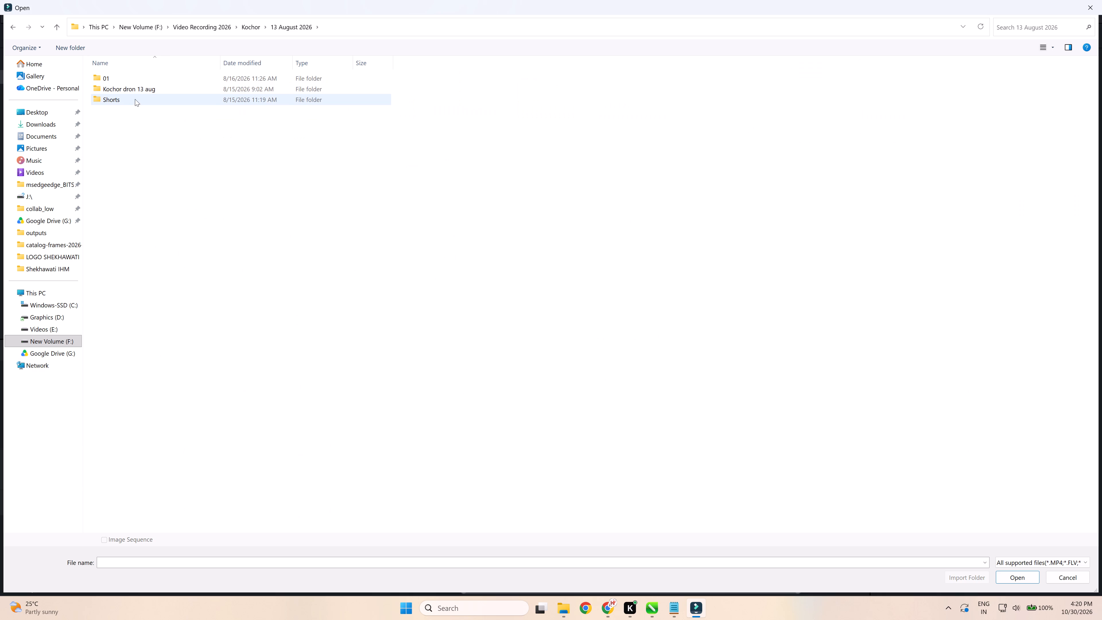
double_click(141, 91)
left_click_drag(142, 91, 149, 93)
double_click(140, 85)
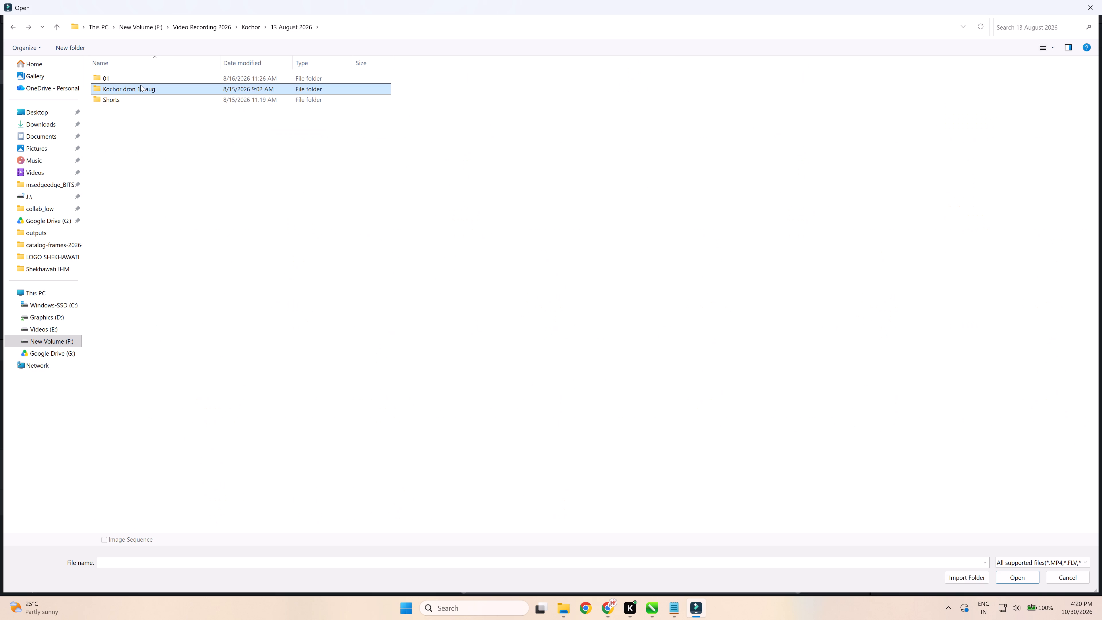
left_click(143, 78)
double_click(141, 77)
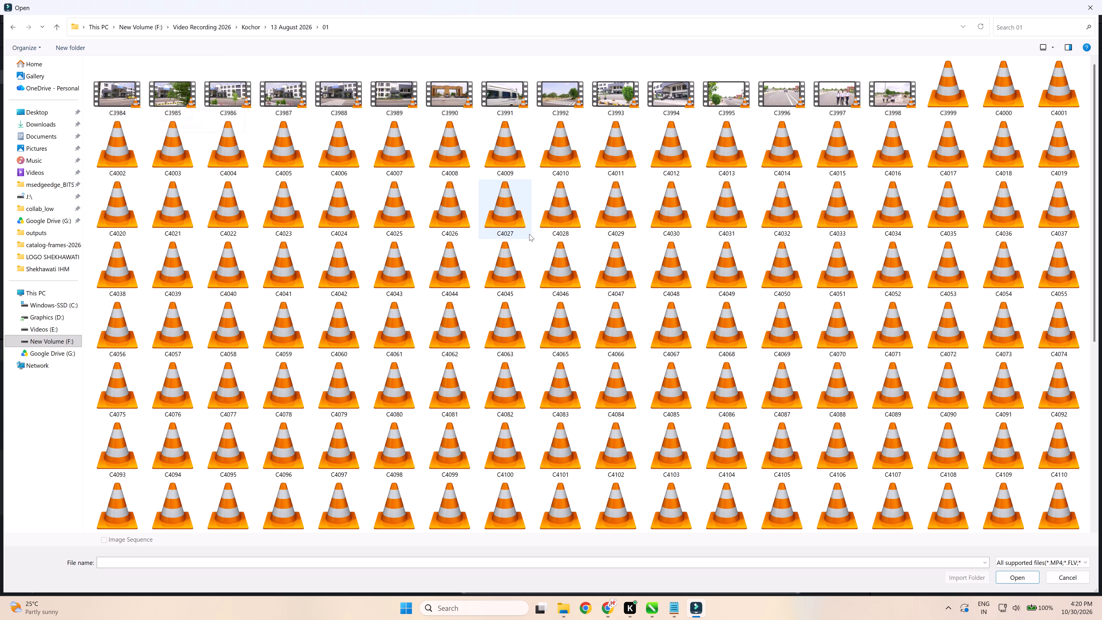
scroll(529, 235, "down", 6)
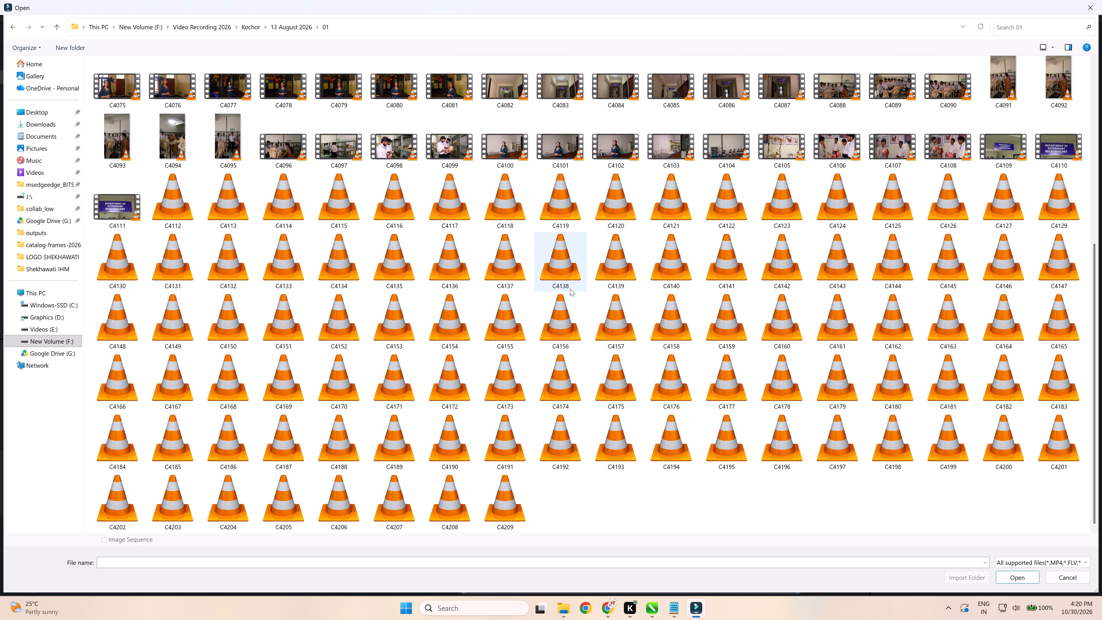
scroll(570, 289, "up", 1)
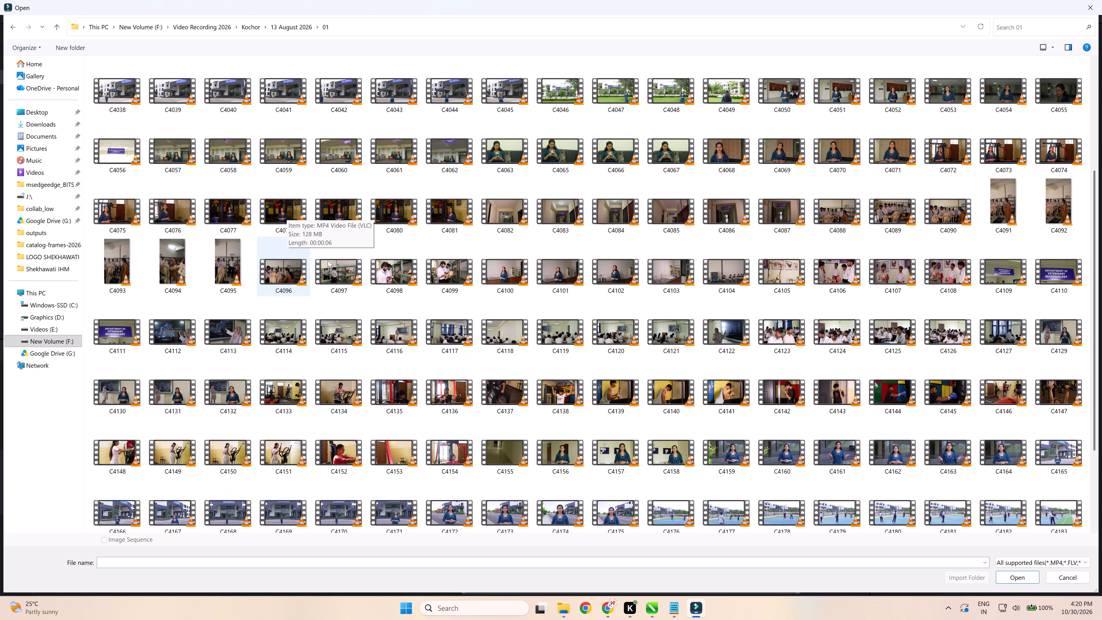
Select the gym clips C4133, C4134, C4139, C4140, C4142, C4143, C4146, C4147, C4148, C4150, C4151 and C4152 for import.
left_click(293, 450)
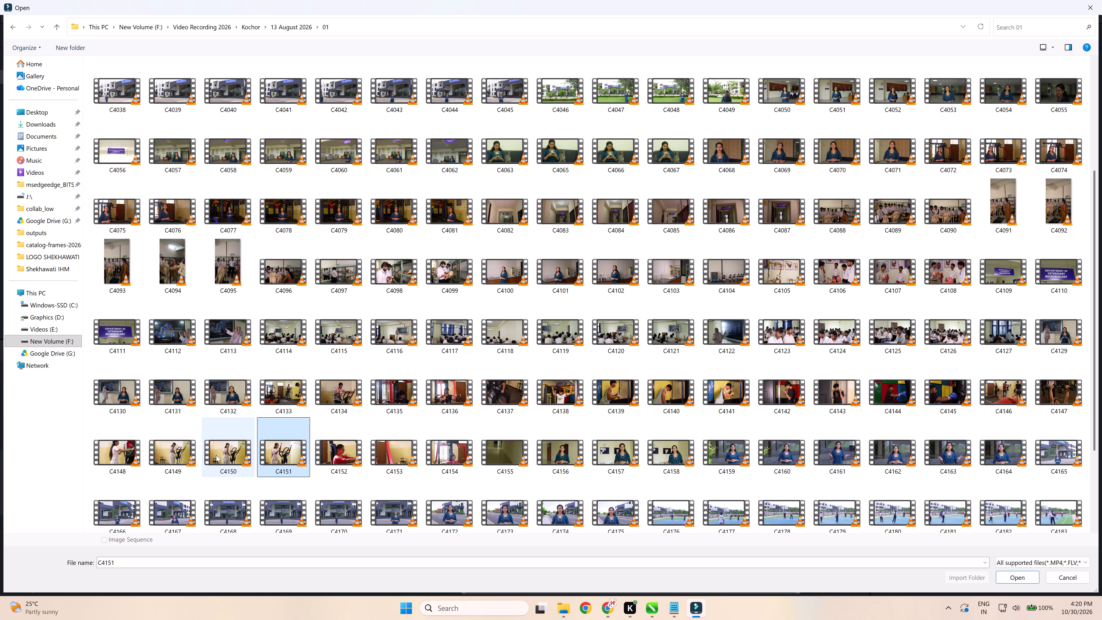
left_click(119, 450, "ctrl")
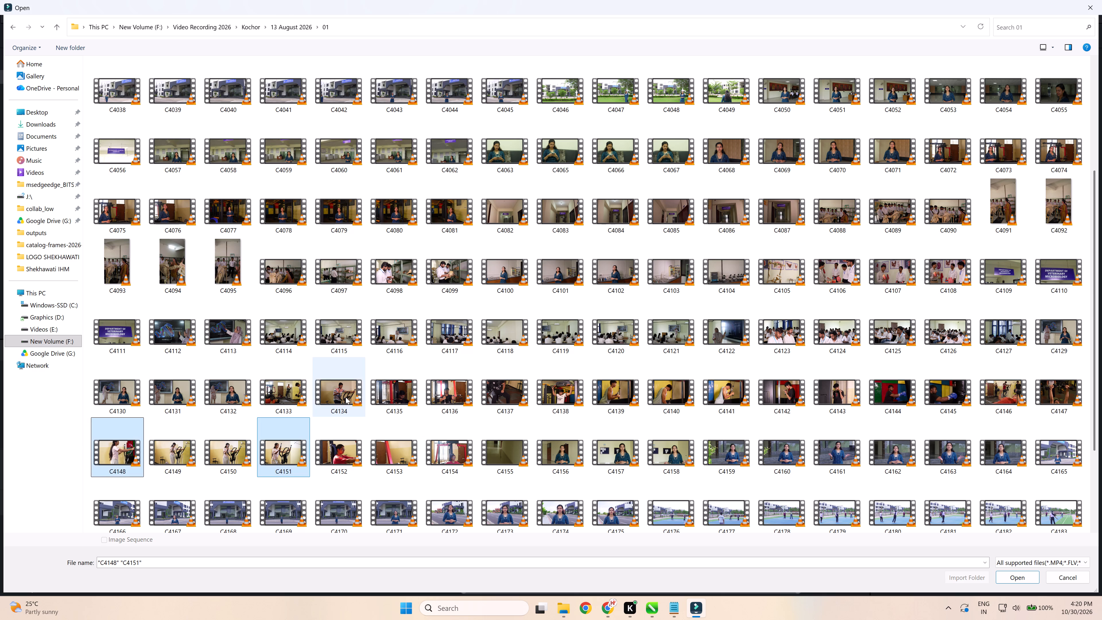
left_click(348, 392, "ctrl")
left_click(341, 453, "ctrl")
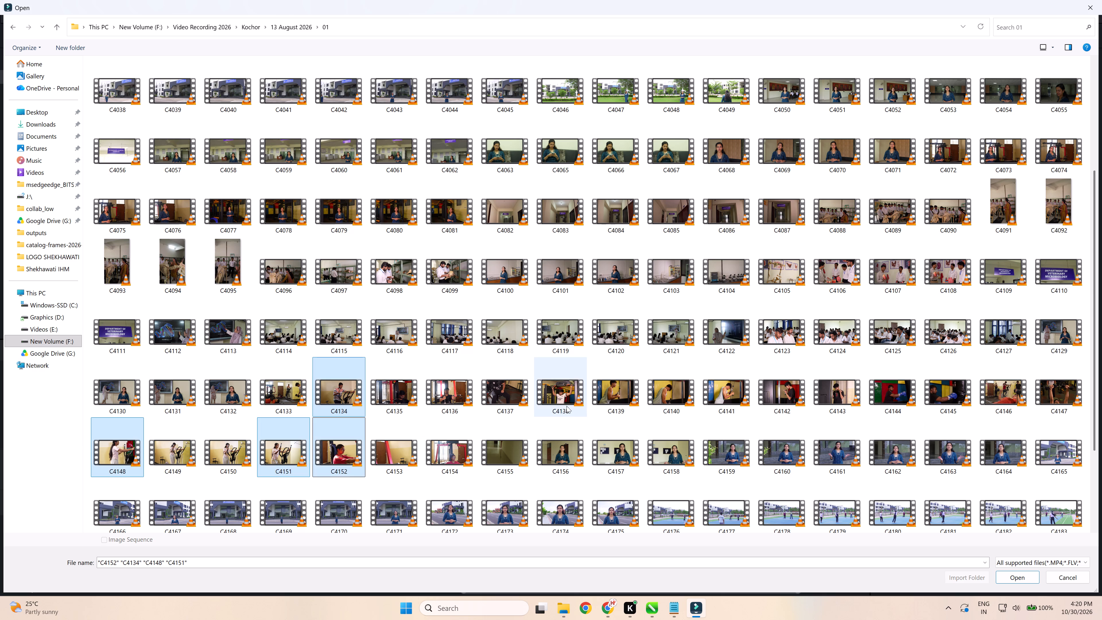
left_click(614, 394, "ctrl")
left_click(660, 396, "ctrl")
left_click(699, 396, "ctrl")
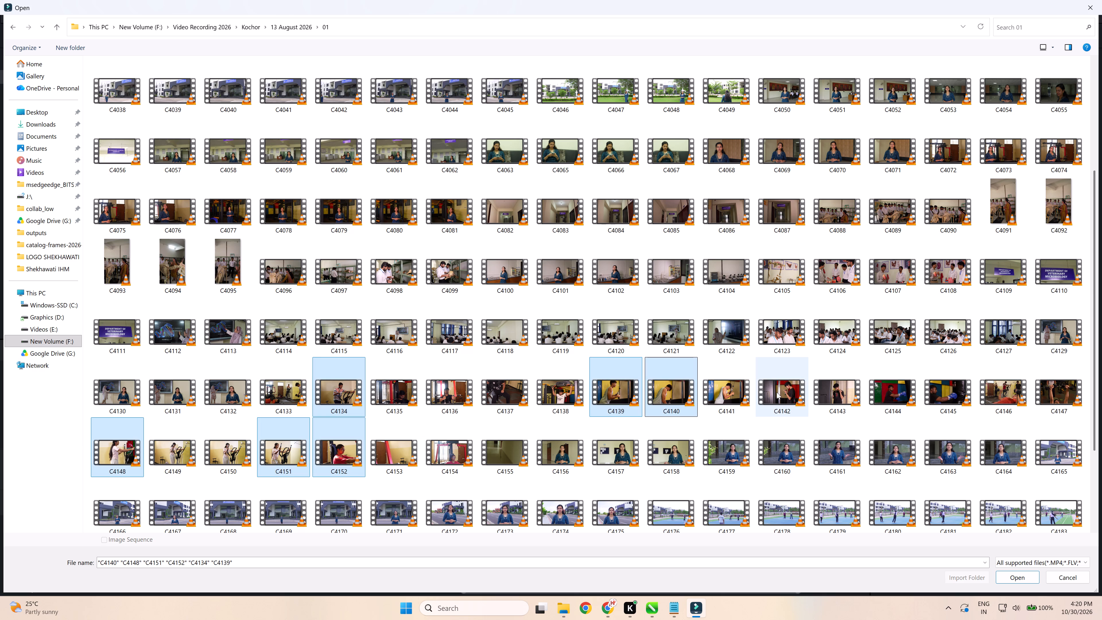
left_click(777, 392, "ctrl")
left_click(840, 396, "ctrl")
left_click(1012, 397, "ctrl")
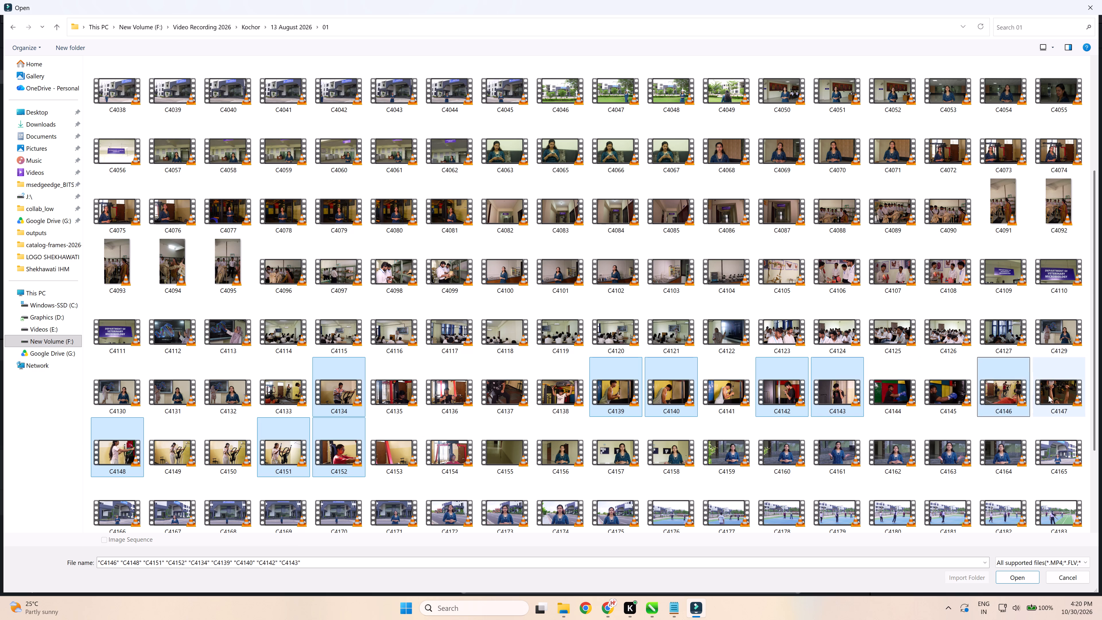
left_click(1054, 393, "ctrl")
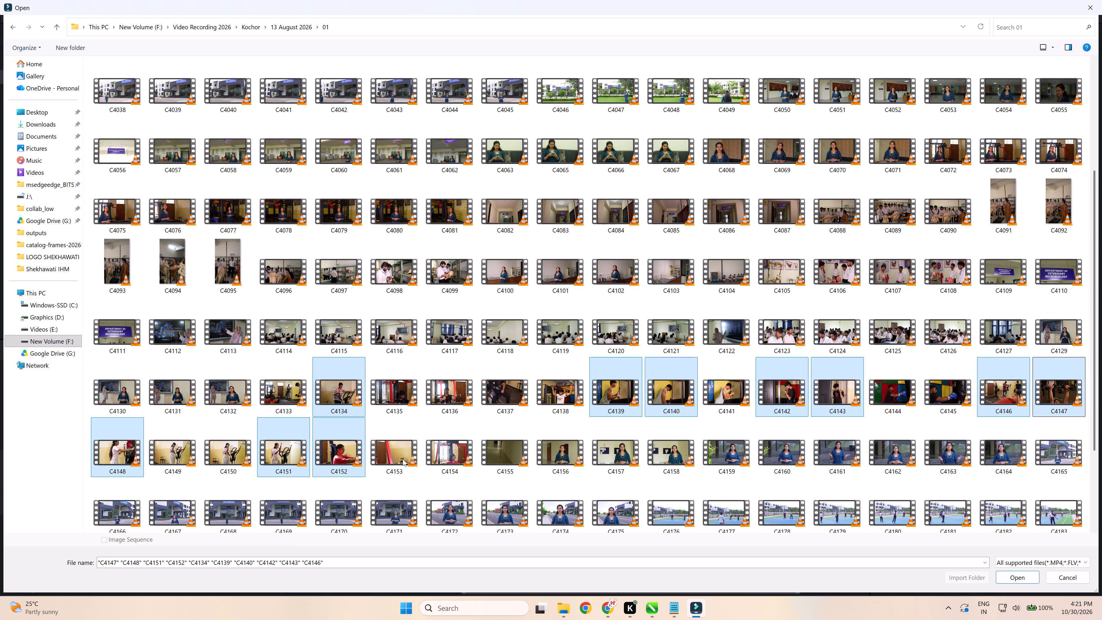
left_click(286, 388, "ctrl")
left_click(233, 458, "ctrl")
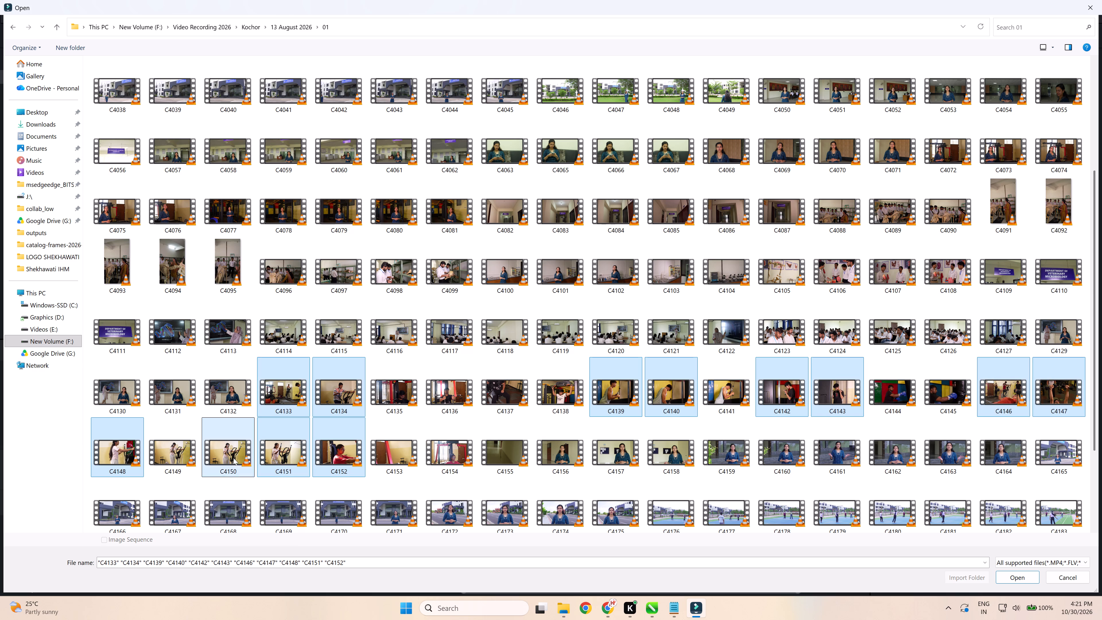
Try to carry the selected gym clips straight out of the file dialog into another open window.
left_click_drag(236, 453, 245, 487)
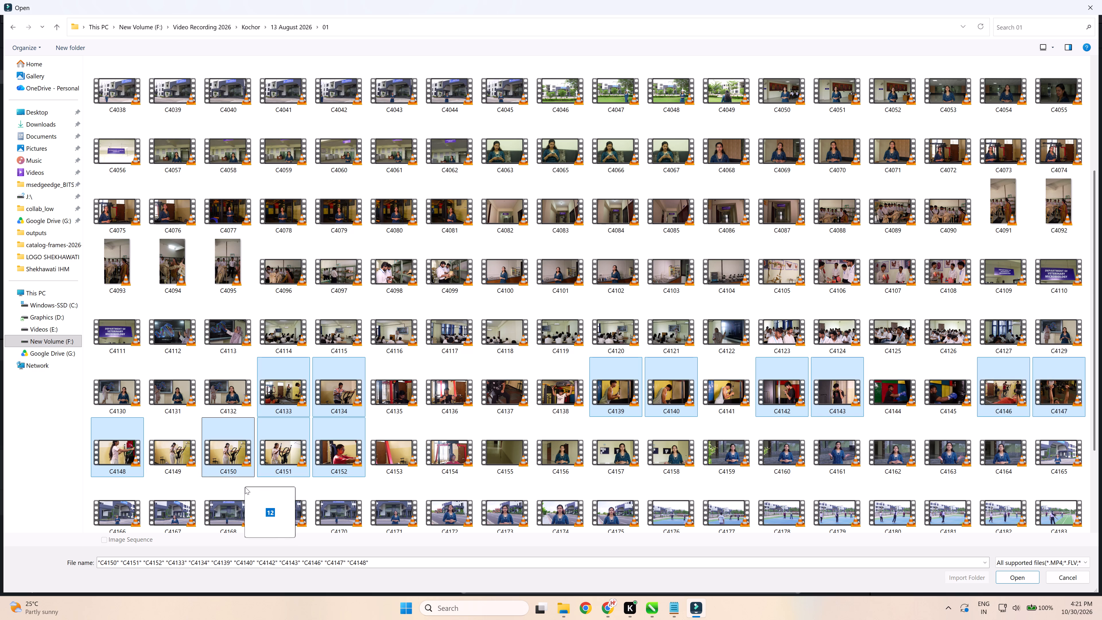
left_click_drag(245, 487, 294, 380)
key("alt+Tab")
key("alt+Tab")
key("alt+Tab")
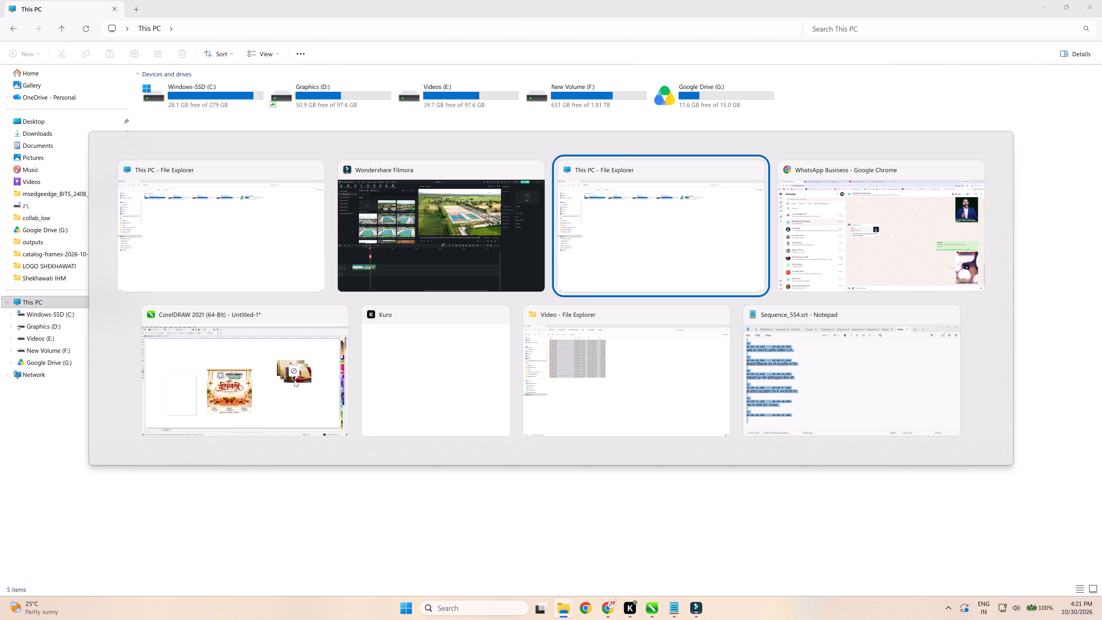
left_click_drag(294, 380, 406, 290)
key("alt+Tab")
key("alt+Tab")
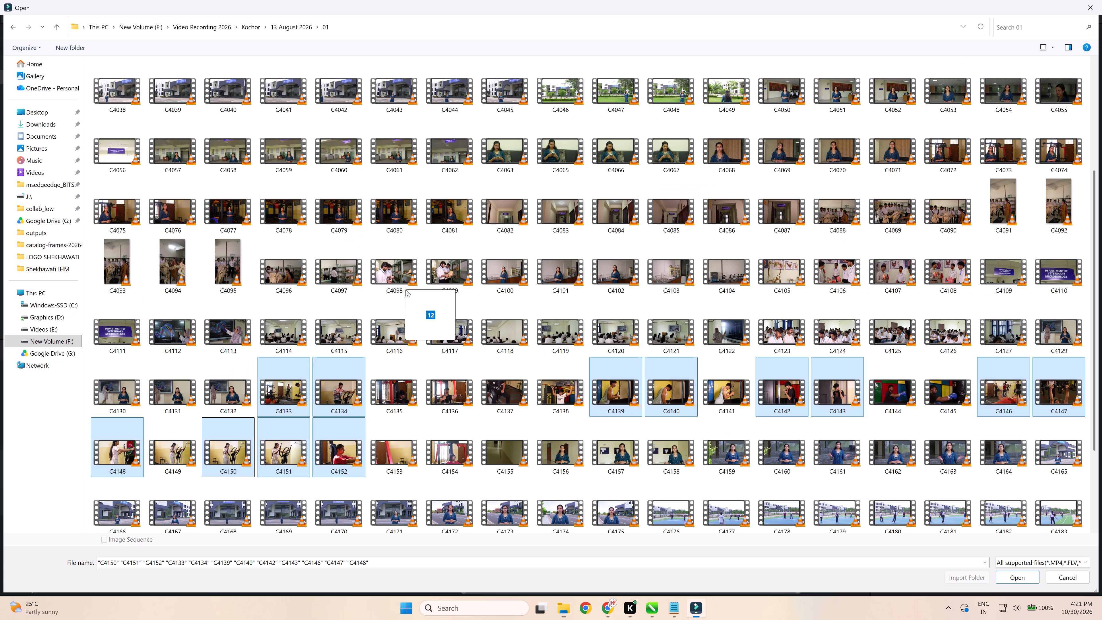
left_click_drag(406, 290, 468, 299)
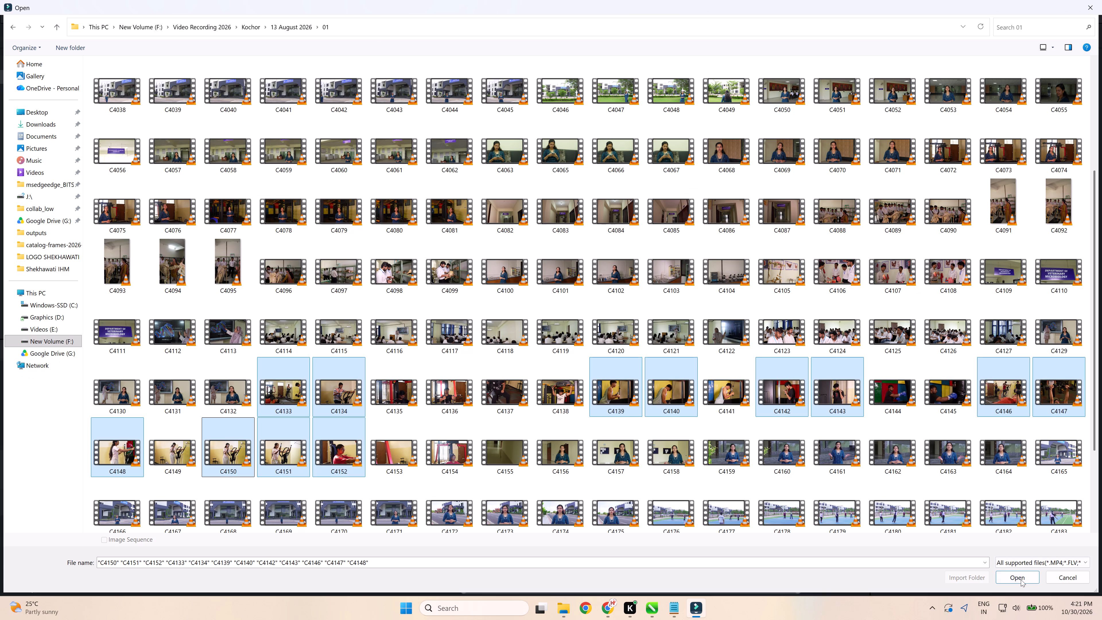
Import the selected gym clips and place them all on Video 1 directly after the last drone clip.
left_click(1020, 585)
left_click(1021, 579)
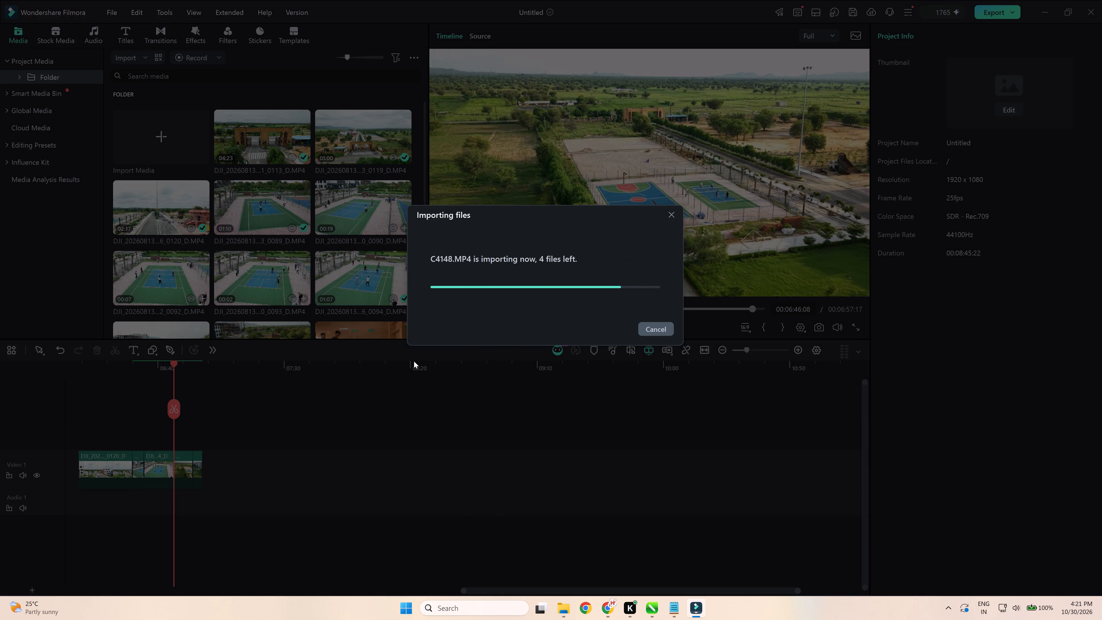
left_click_drag(267, 218, 215, 475)
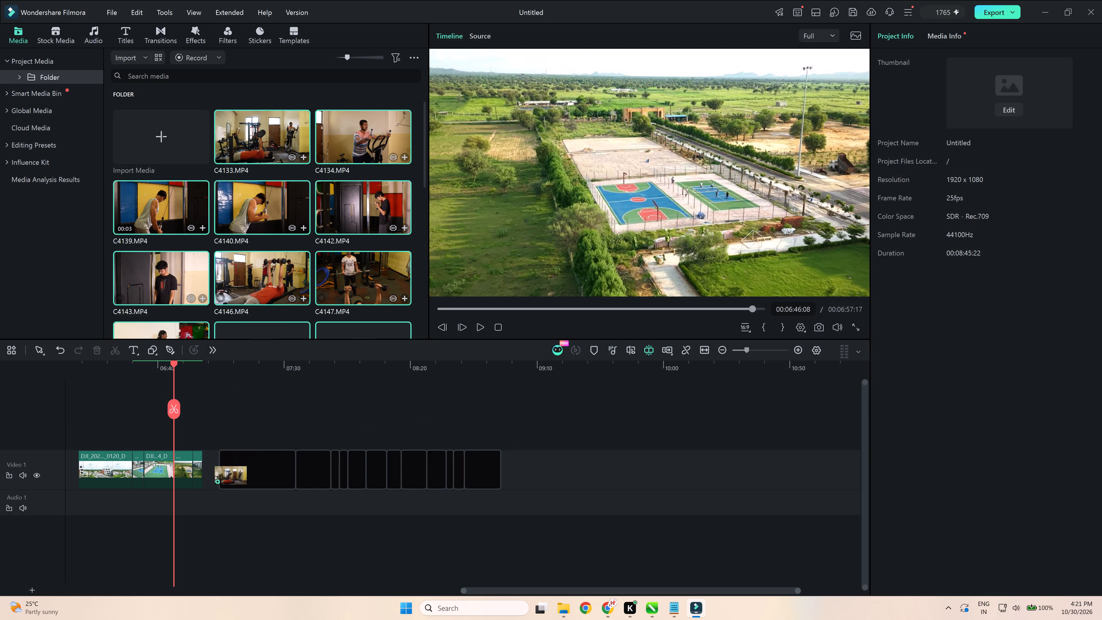
left_click_drag(215, 475, 204, 488)
left_click(232, 526)
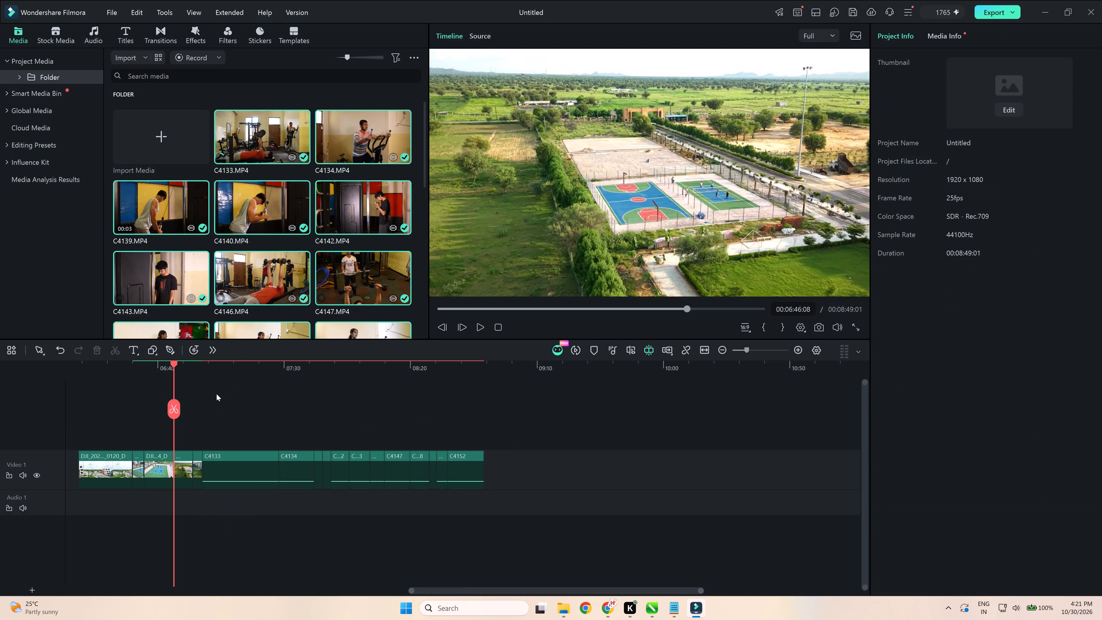
Detach the audio of all newly added gym clips, C4133 to C4152, and delete it from Audio 1.
left_click(215, 365)
left_click_drag(575, 443, 251, 490)
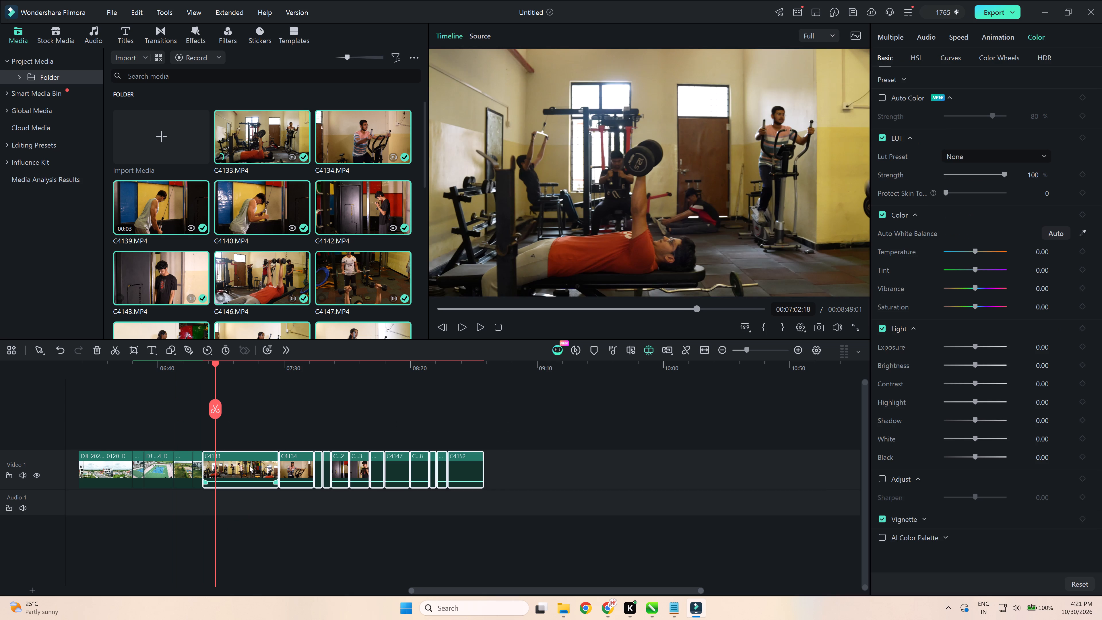
right_click(249, 462)
left_click(296, 197)
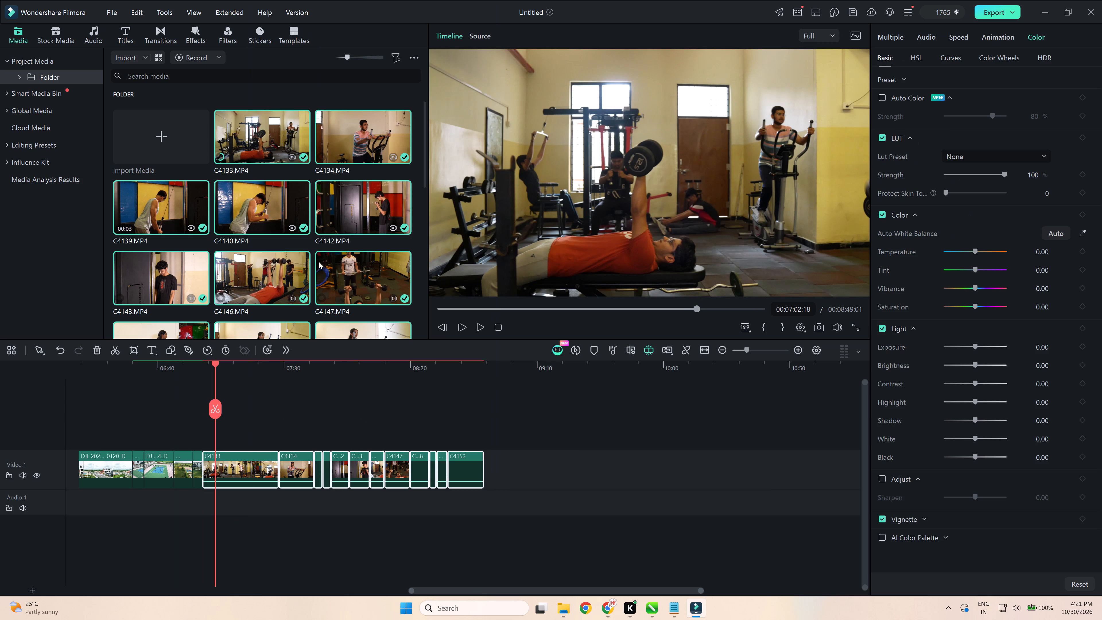
left_click(563, 518)
left_click_drag(558, 507, 218, 516)
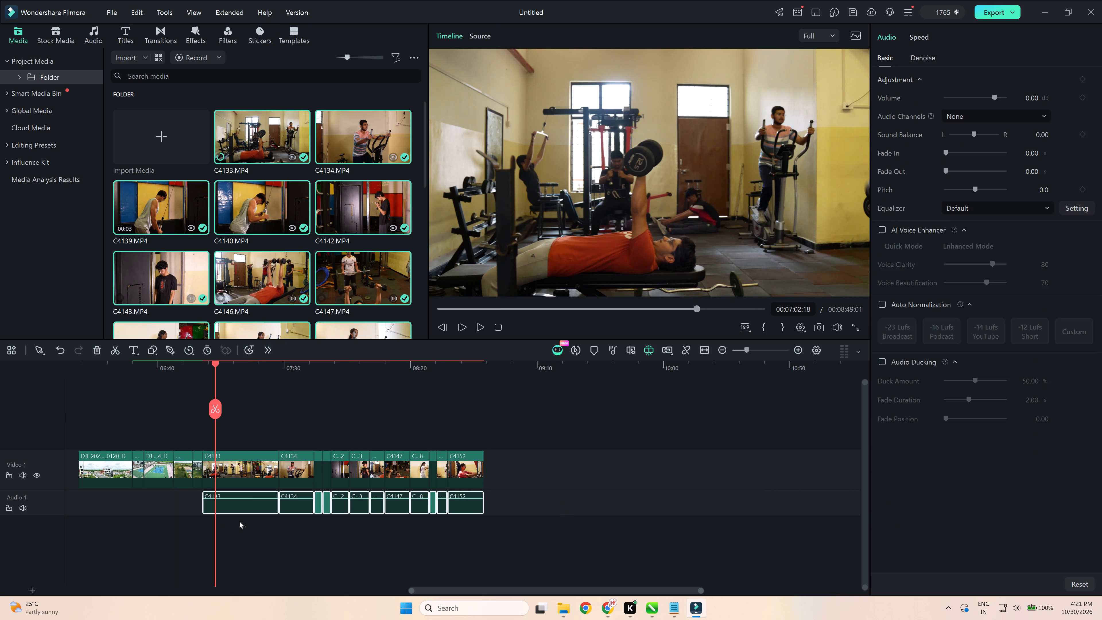
key("Delete")
Play the beginning of clip C4133 on the timeline and trim about 5 seconds off its start.
key("space")
scroll(273, 551, "up", 7, "ctrl")
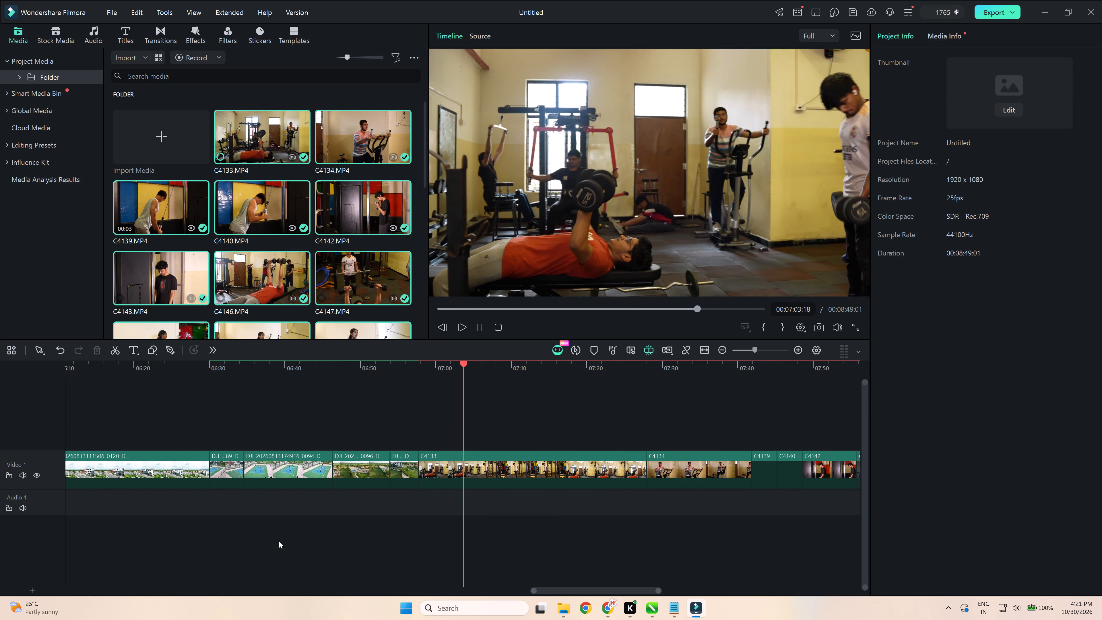
left_click(424, 367)
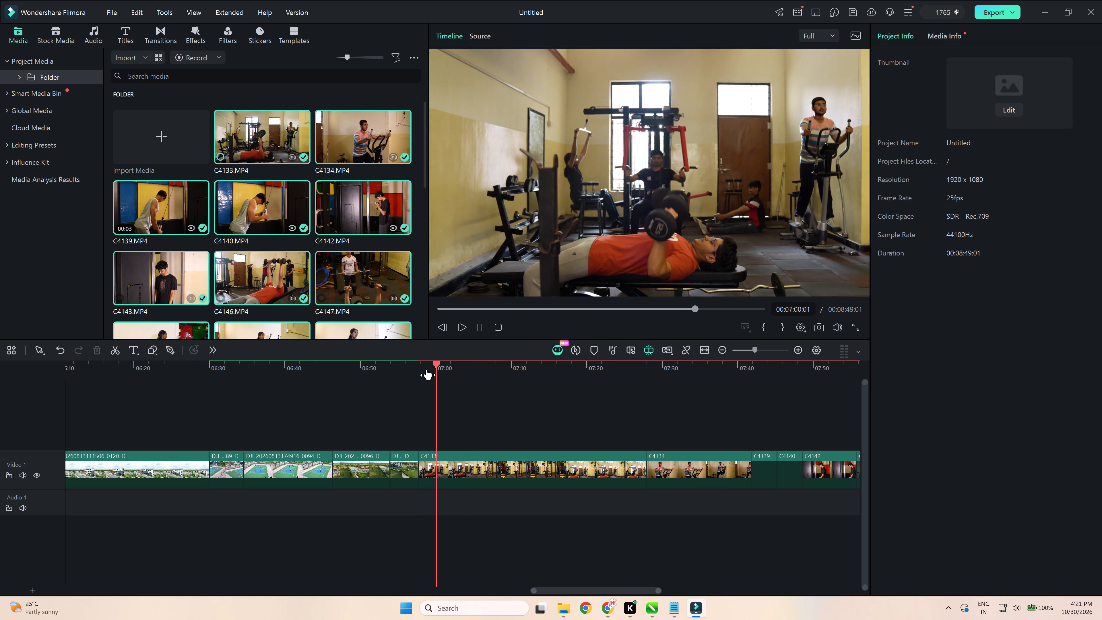
left_click(457, 477)
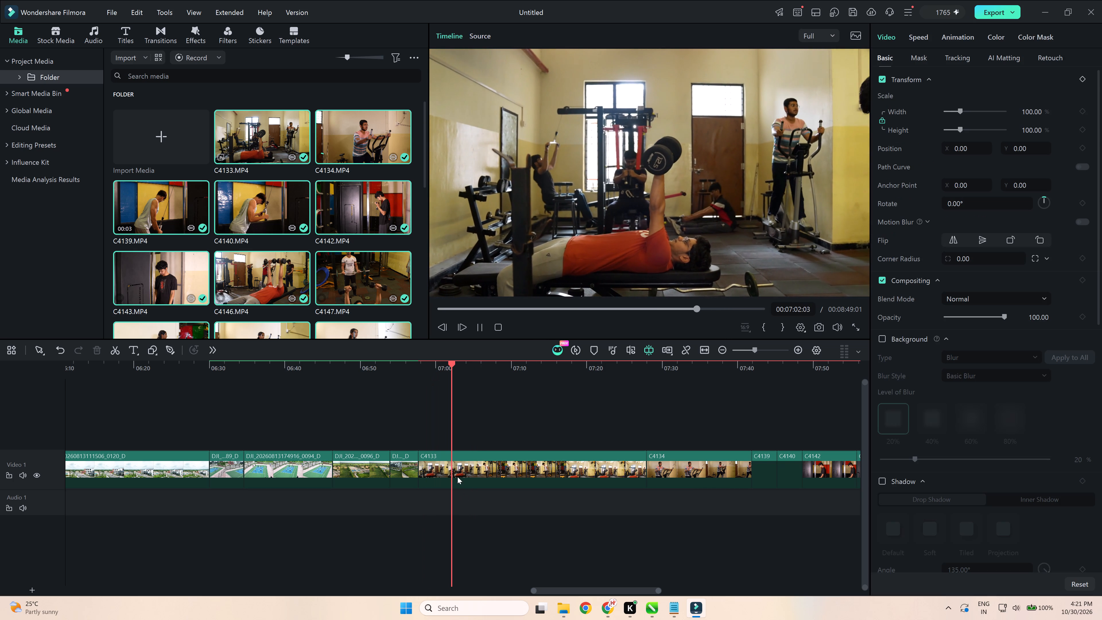
key("space")
left_click_drag(421, 458, 459, 479)
left_click(451, 469)
left_click(450, 457)
Play clip C4133 on and trim its end so that about 9 seconds of the clip remain.
key("space")
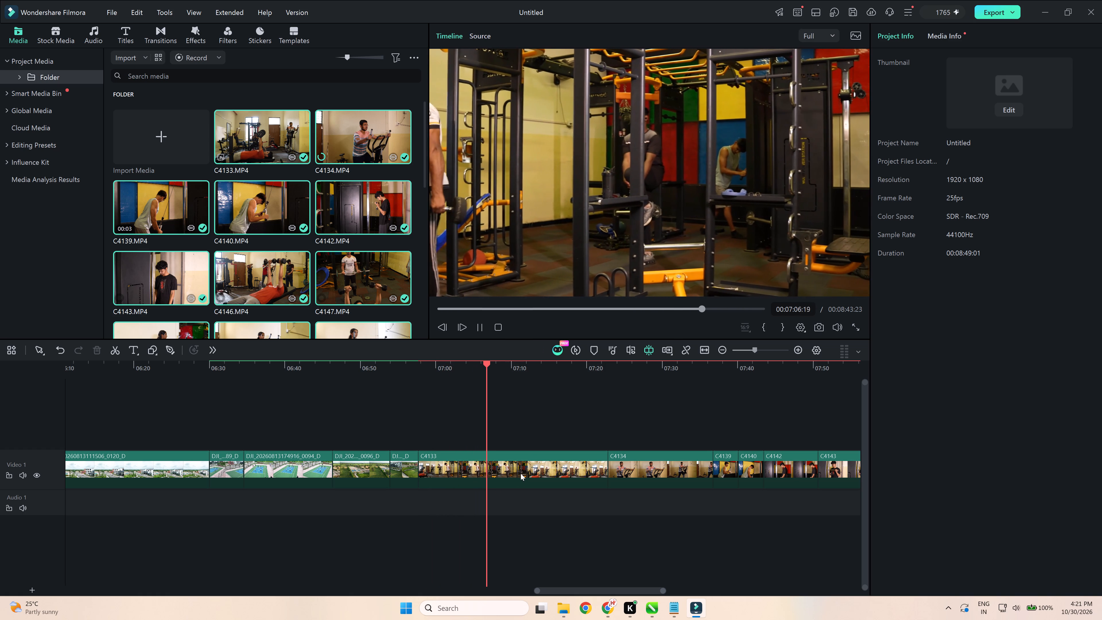
key("space")
left_click(521, 473)
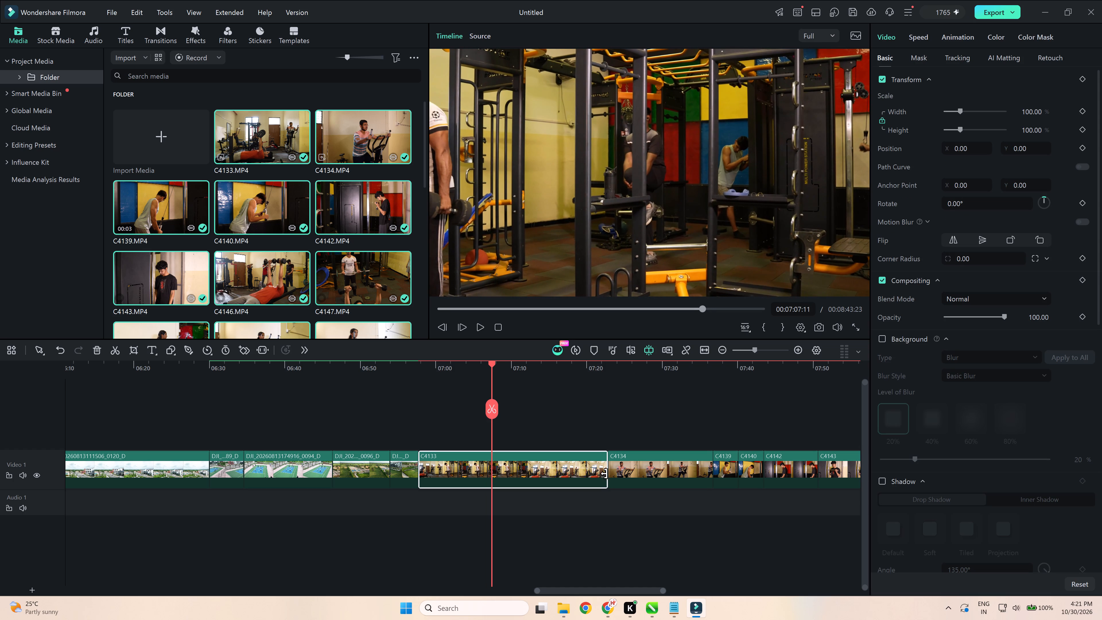
left_click_drag(605, 474, 485, 484)
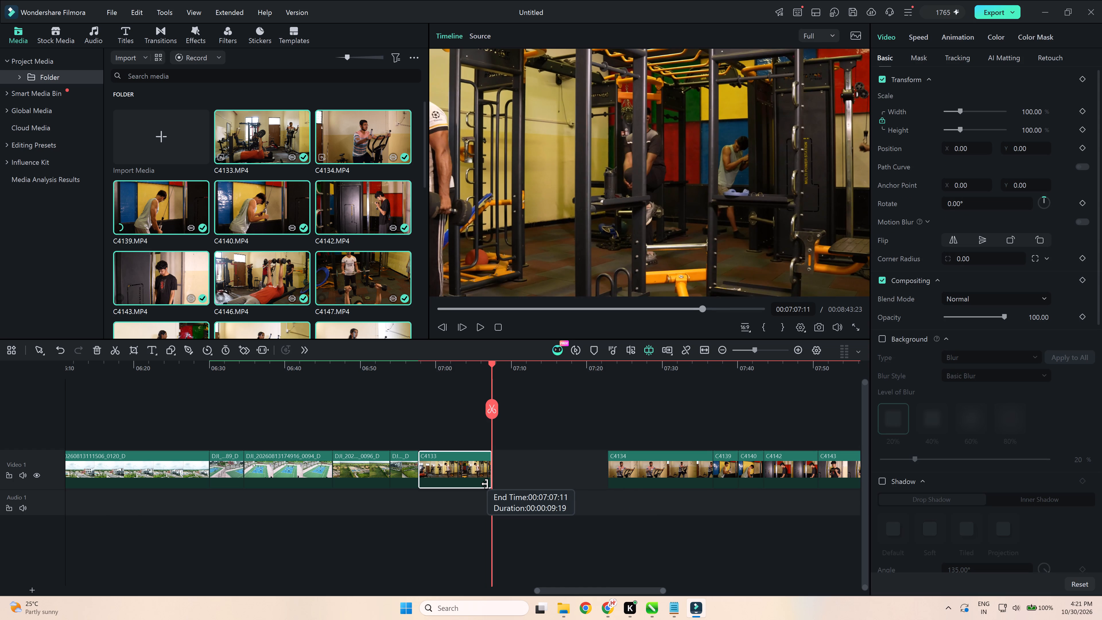
left_click_drag(485, 484, 484, 484)
Preview the LUT presets on clip C4133, going through the list from the film looks to the Sweet Romance presets.
left_click(453, 365)
left_click(473, 480)
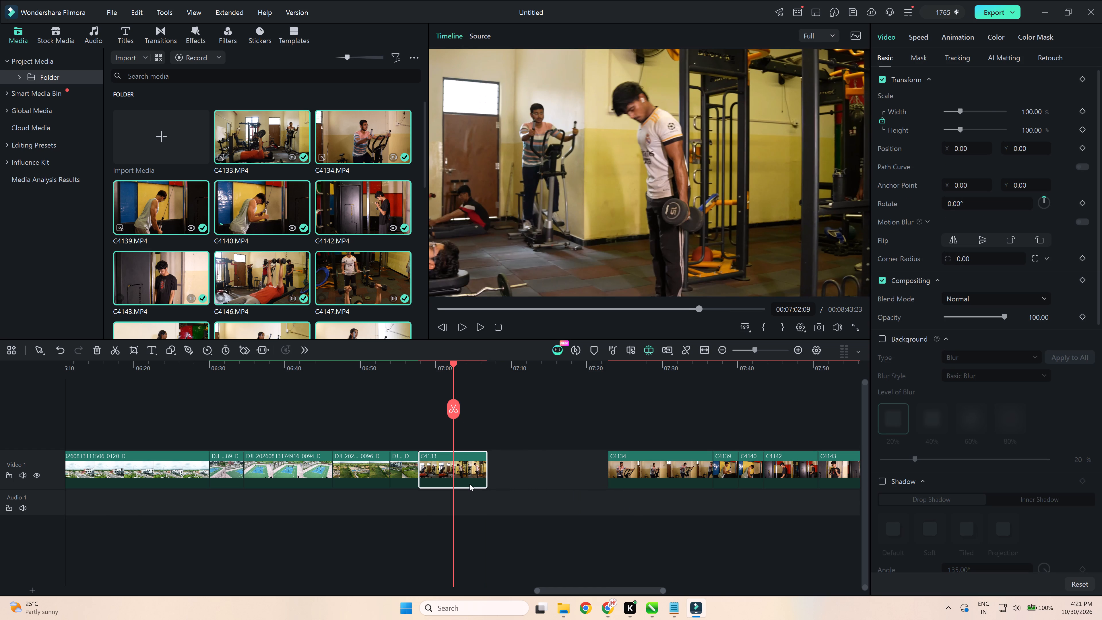
left_click(996, 40)
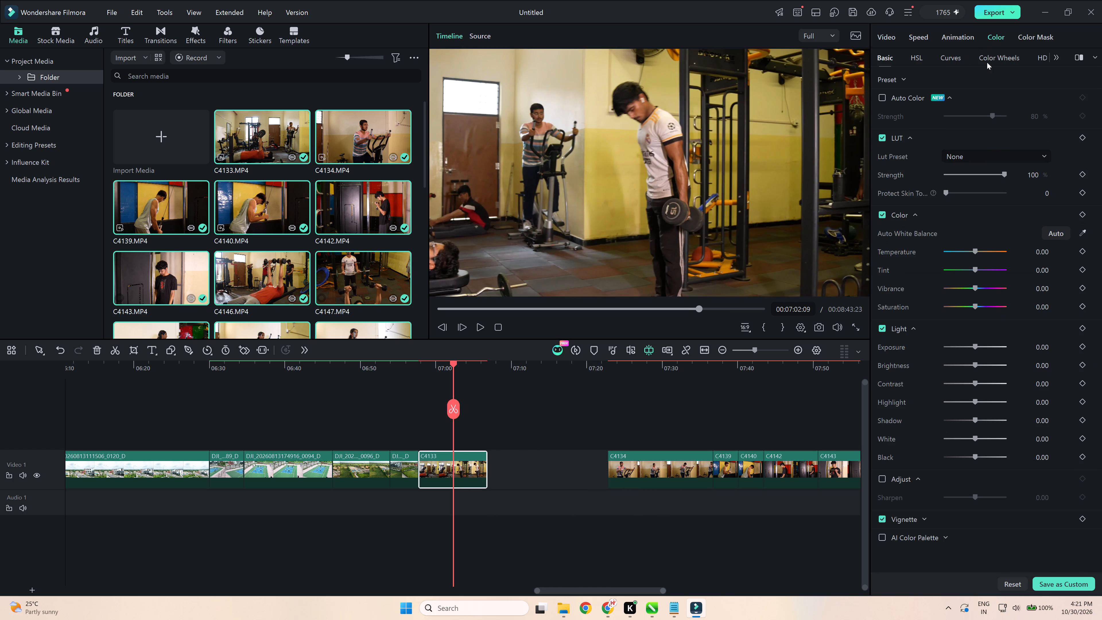
left_click(439, 369)
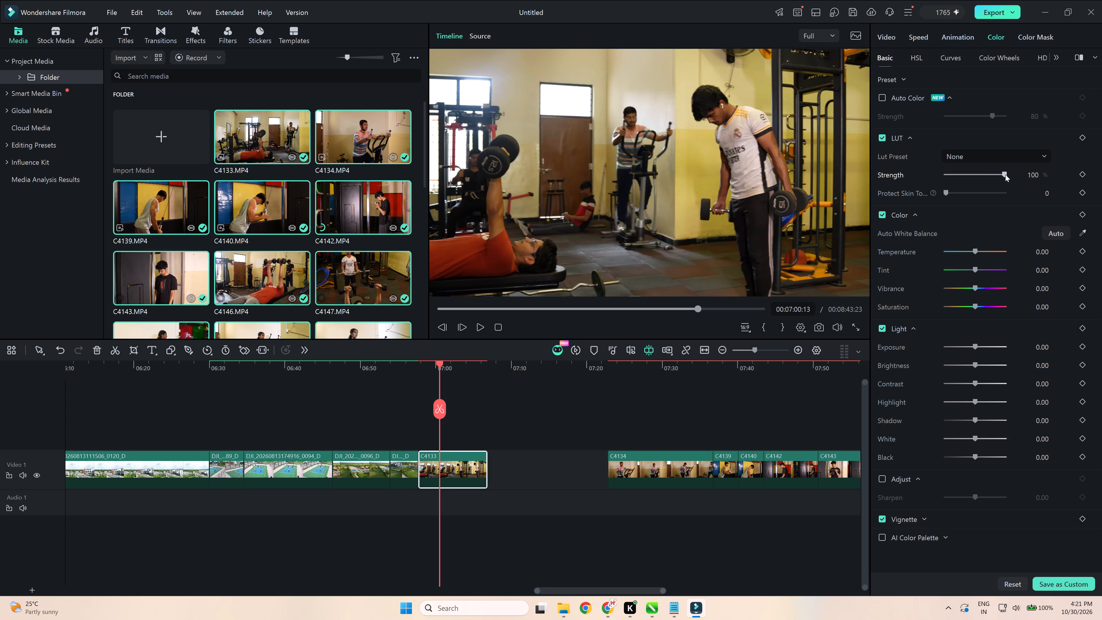
key("space")
key("space")
left_click(980, 157)
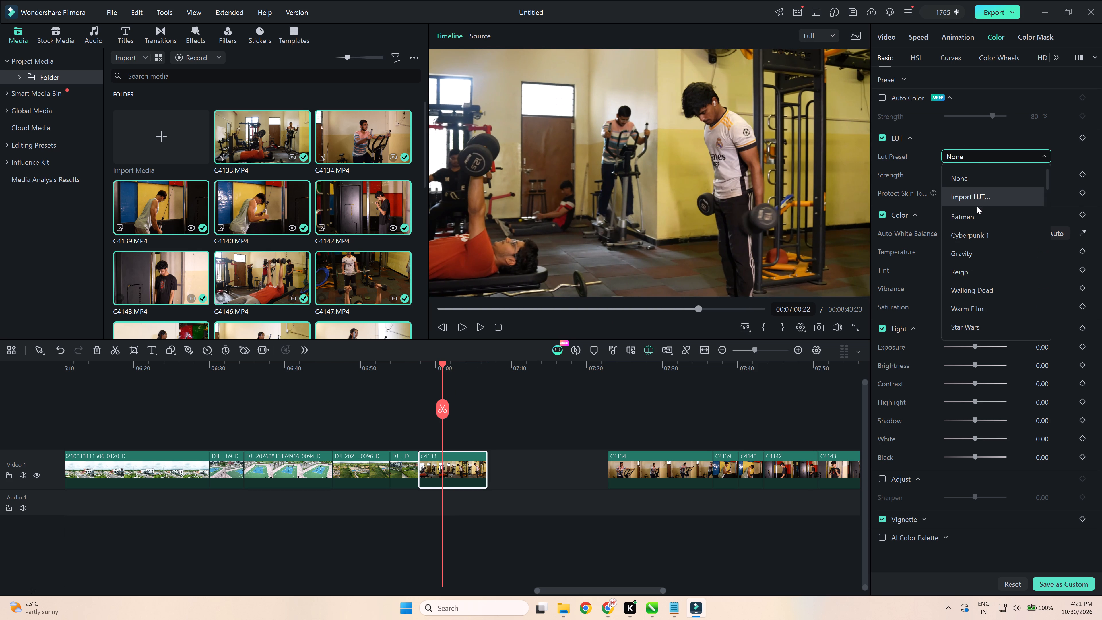
scroll(973, 260, "down", 1)
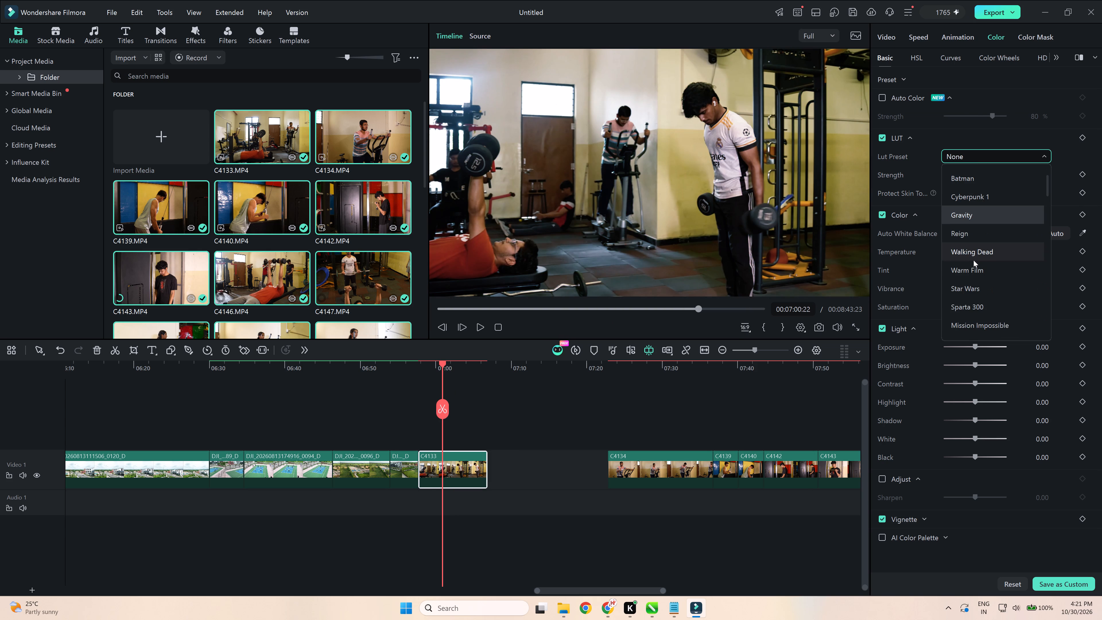
scroll(964, 254, "down", 5)
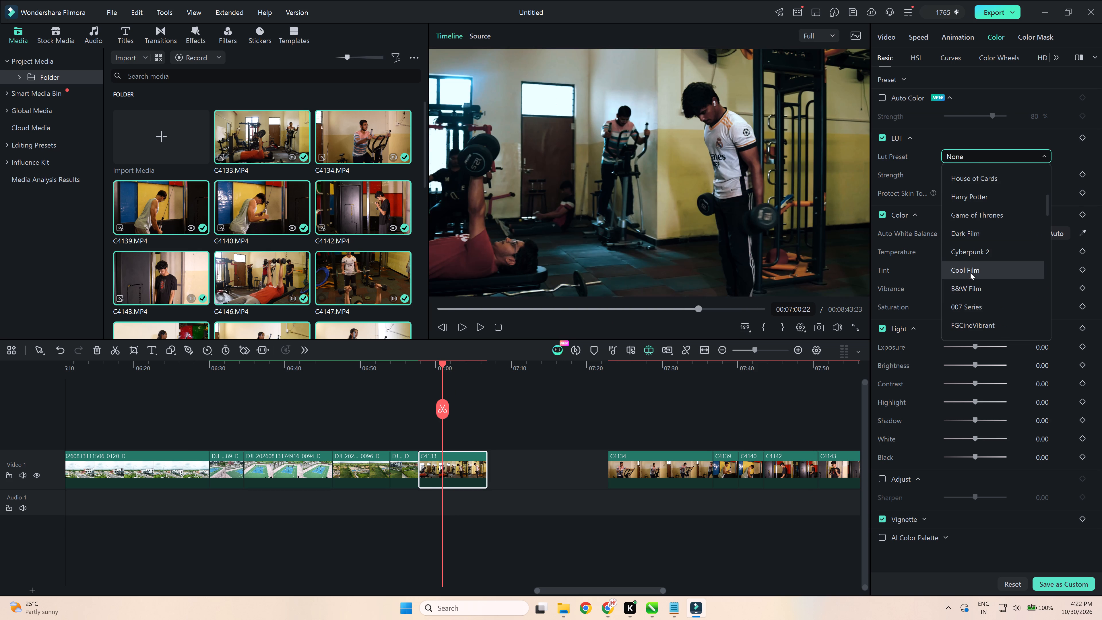
scroll(969, 206, "down", 2)
scroll(967, 244, "down", 3)
scroll(977, 279, "down", 4)
scroll(975, 306, "down", 1)
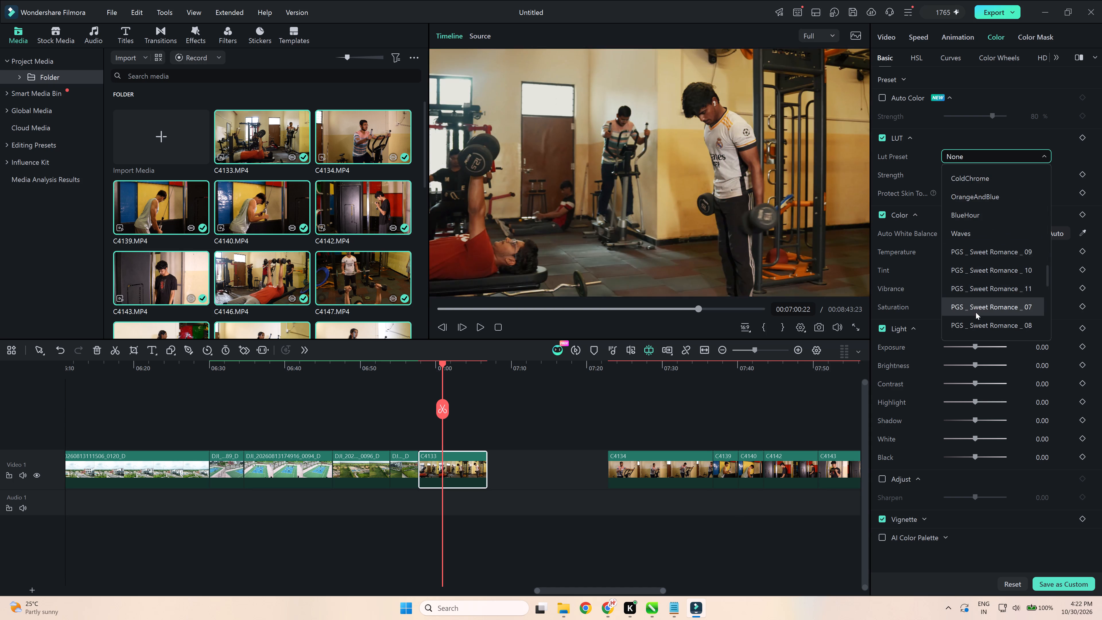
scroll(976, 312, "down", 1)
left_click(737, 553)
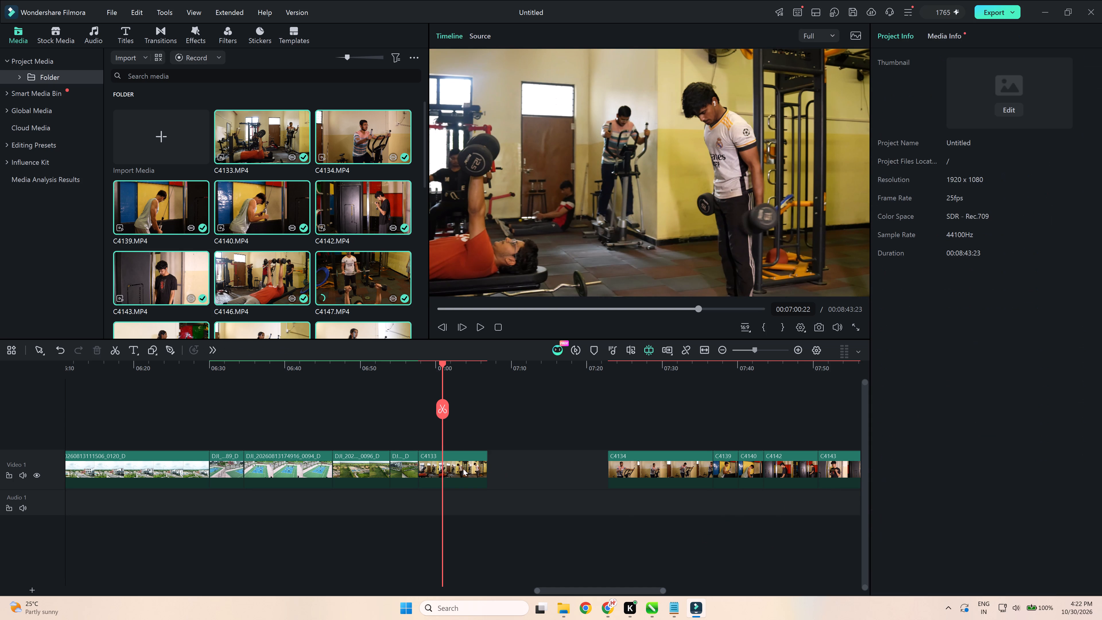
Brighten clip C4133 with the white color curve by raising its midpoint slightly and adding a second point in the highlights.
left_click(463, 469)
left_click(953, 62)
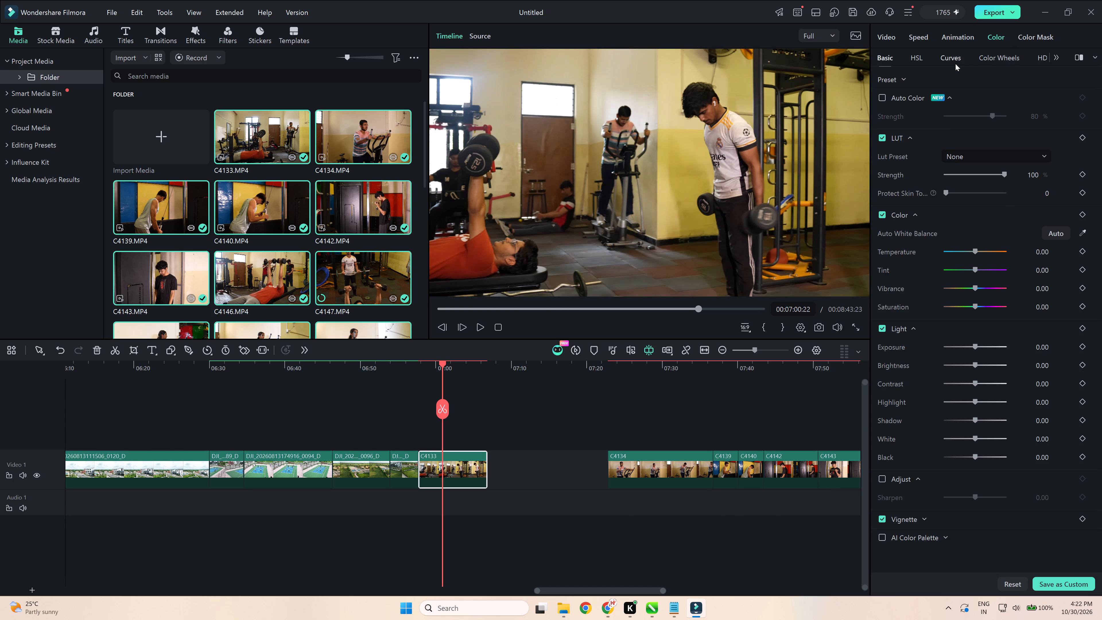
left_click(955, 61)
left_click_drag(994, 215, 990, 210)
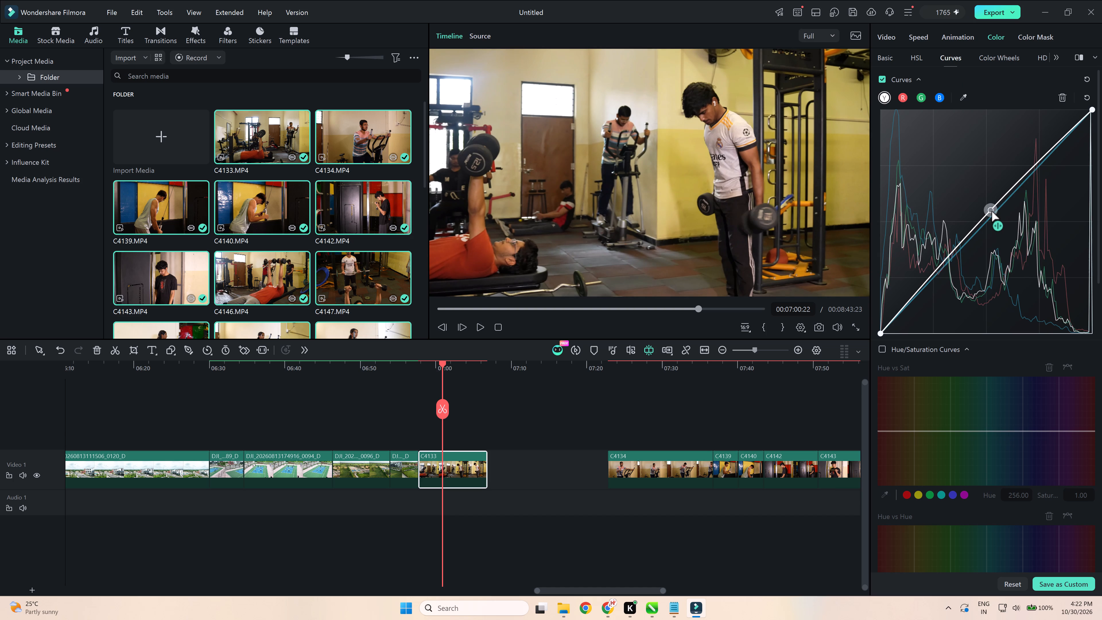
left_click_drag(990, 210, 994, 199)
left_click_drag(1055, 142, 1066, 143)
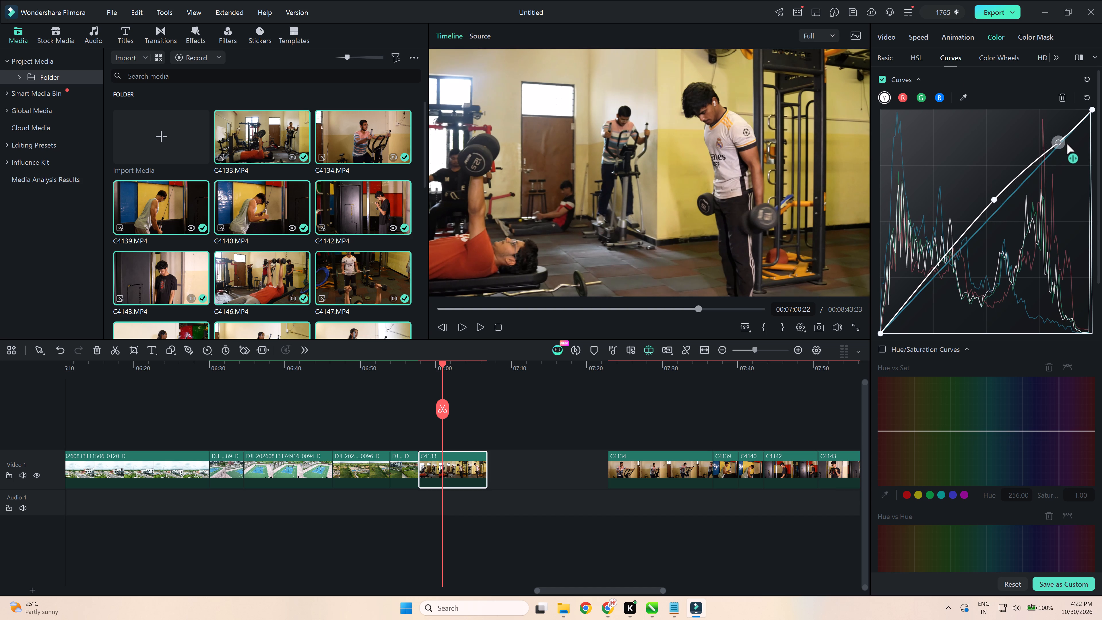
left_click_drag(1066, 143, 1068, 140)
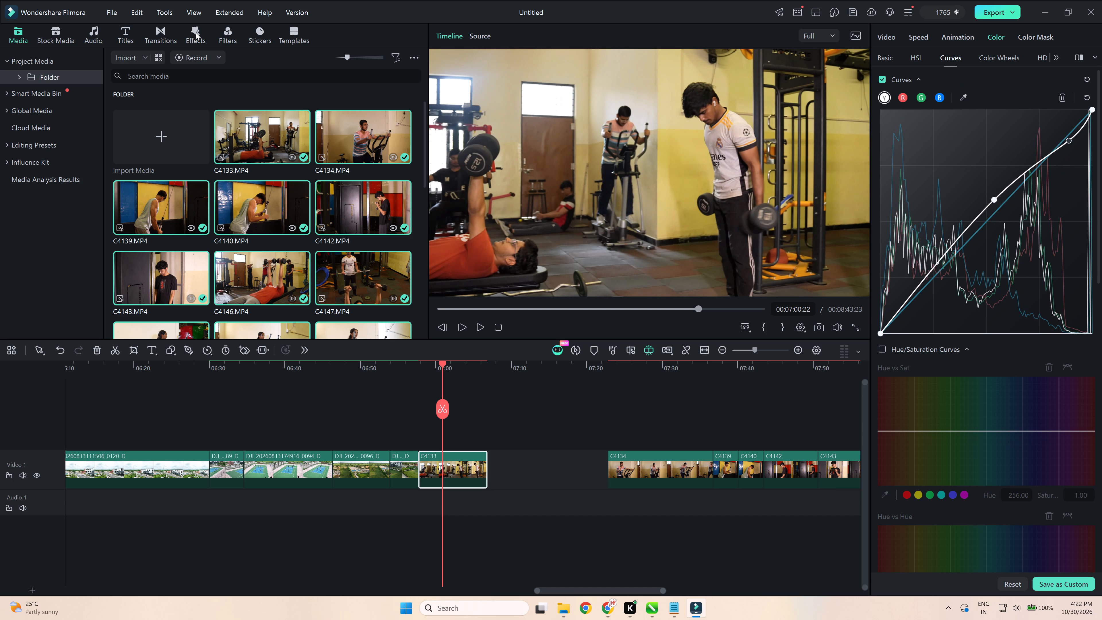
Add the downloaded Portrait Refine body effect on a track above clip C4133, extend it to the clip's full length and play it back.
left_click(196, 32)
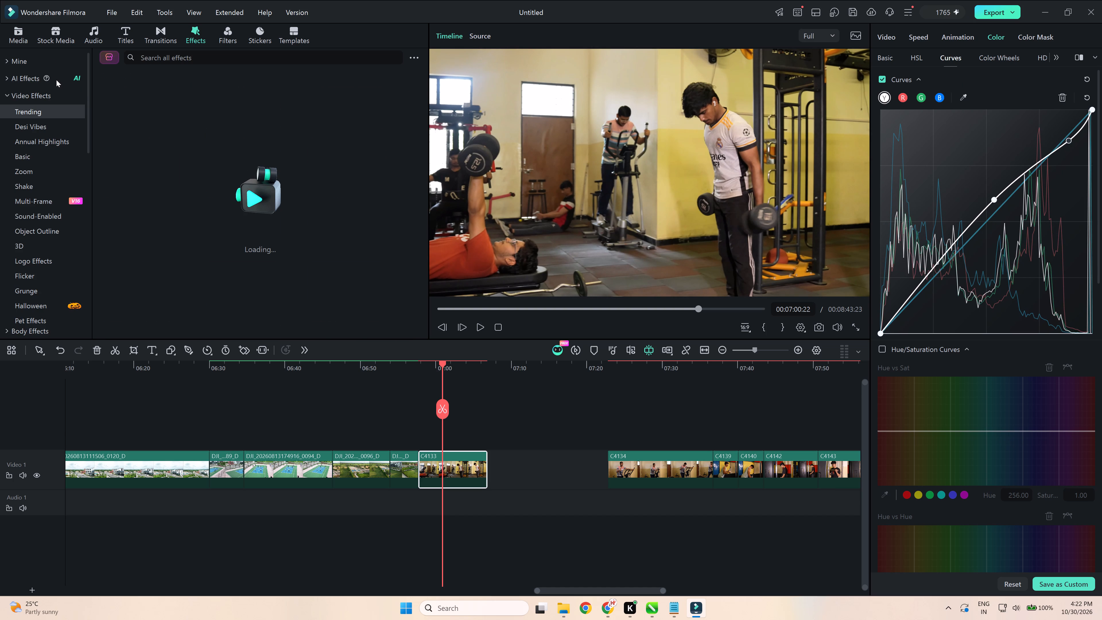
left_click(27, 59)
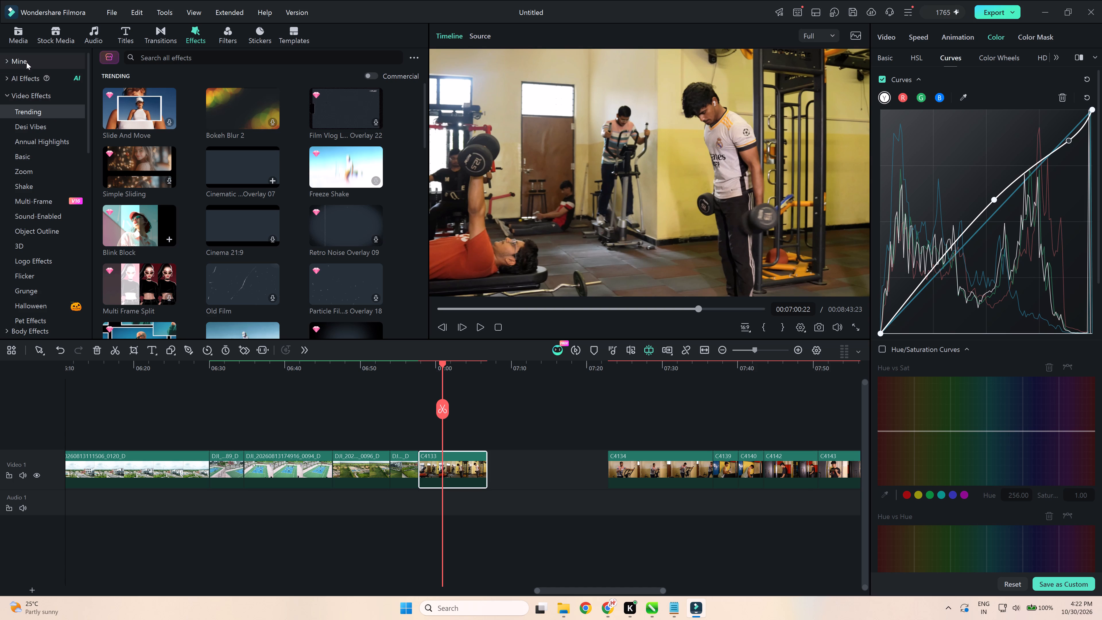
left_click(36, 108)
left_click(175, 78)
left_click_drag(133, 131, 222, 266)
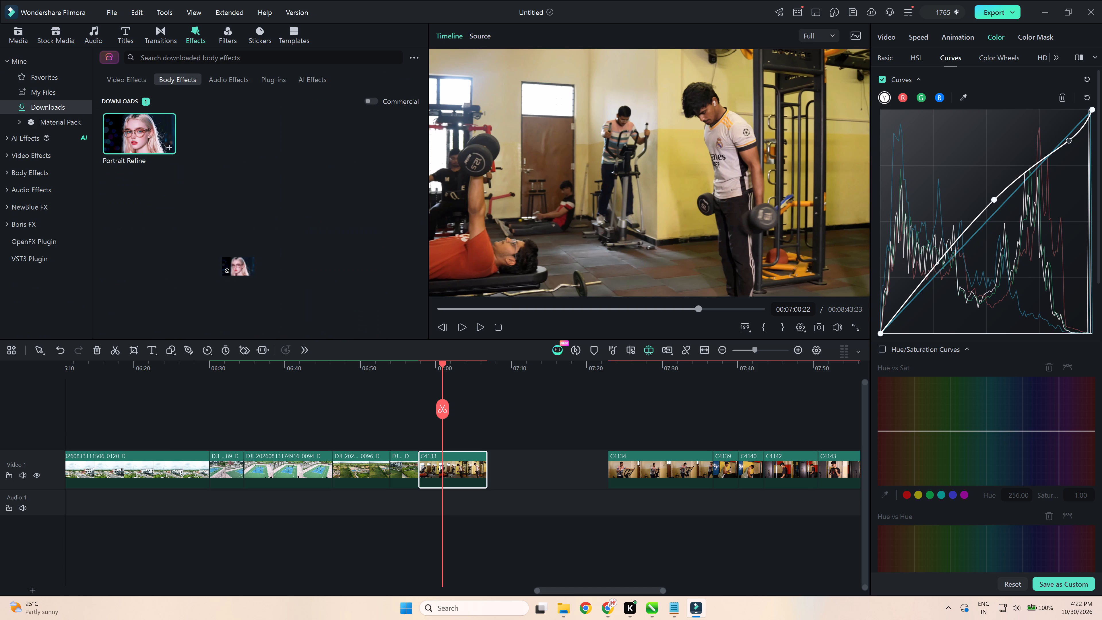
left_click_drag(222, 266, 421, 423)
left_click_drag(441, 436, 434, 442)
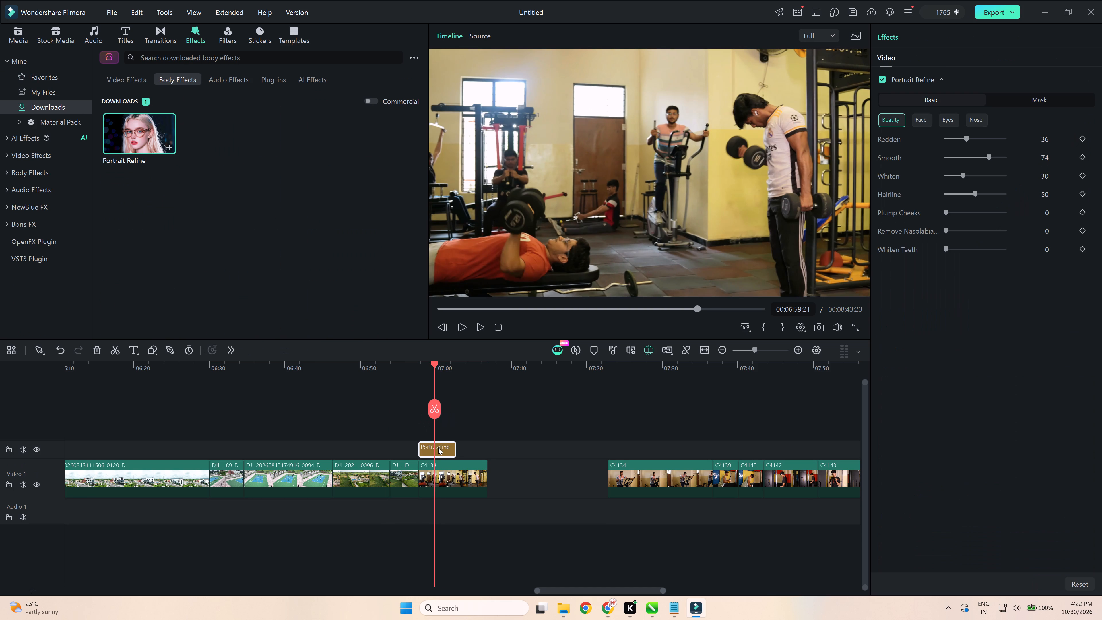
left_click_drag(443, 449, 438, 455)
left_click_drag(439, 449, 447, 449)
left_click_drag(454, 448, 486, 457)
key("space")
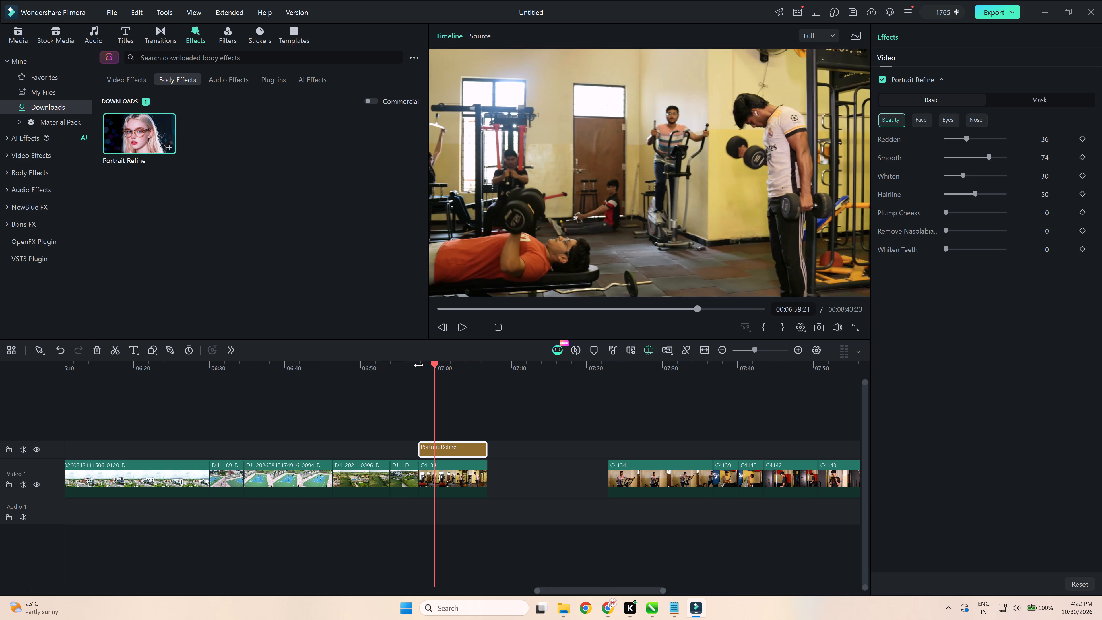
scroll(542, 456, "up", 3, "ctrl")
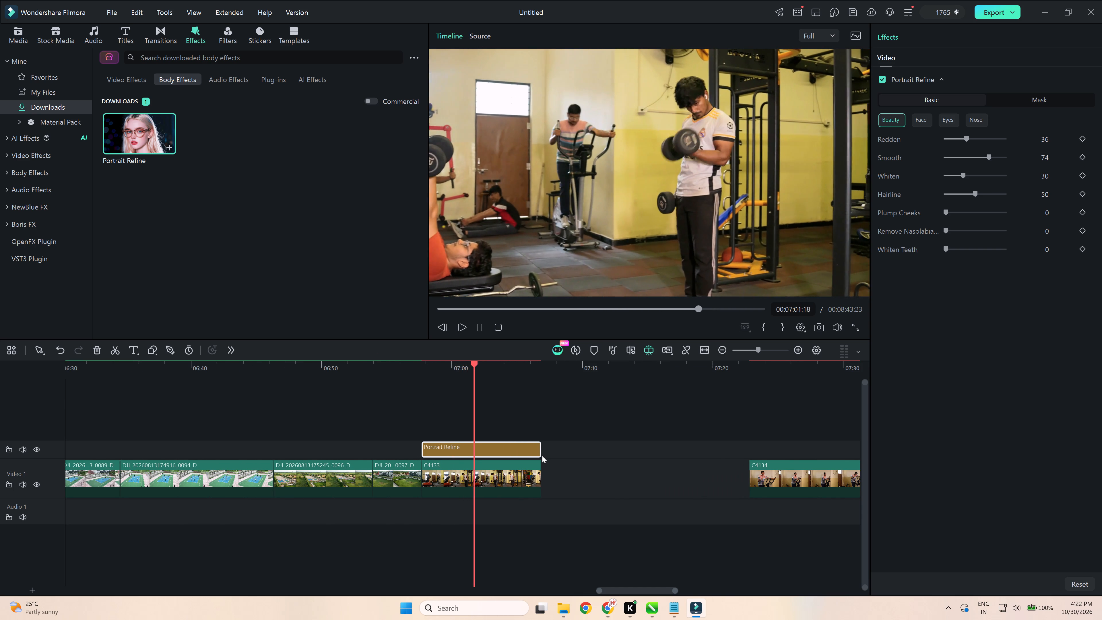
scroll(526, 449, "down", 3, "ctrl")
key("space")
Delete the gap between clips C4133 and C4134 on Video 1.
left_click(609, 494)
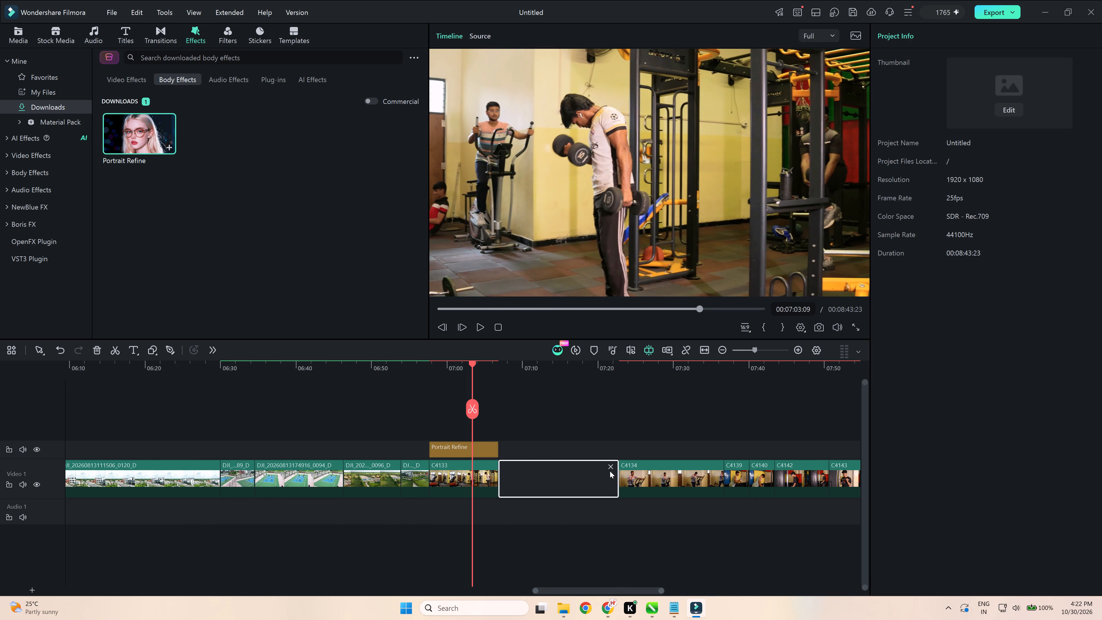
left_click(612, 467)
Play into clip C4134, trim about 2 seconds off its start and close the gap after C4133.
key("space")
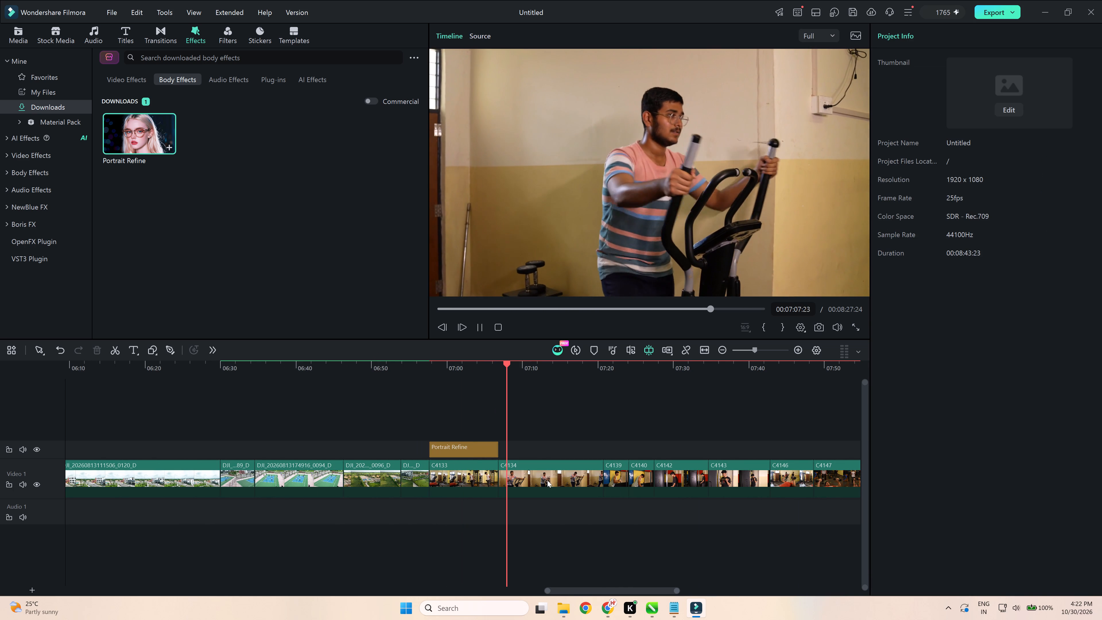
left_click(547, 480)
left_click_drag(501, 476, 520, 487)
left_click(510, 477)
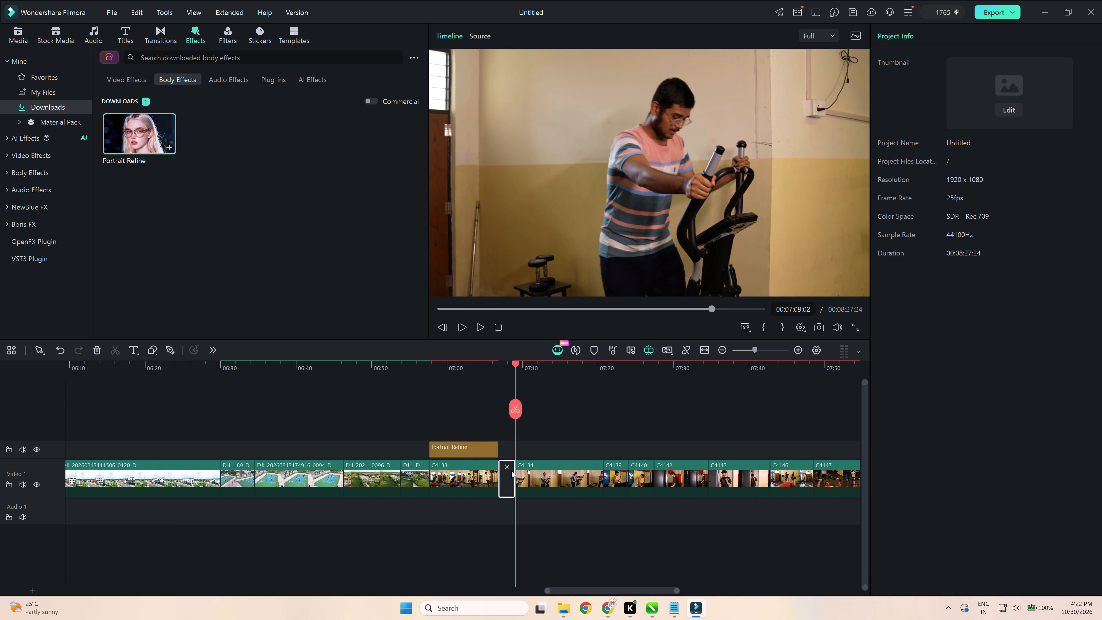
left_click(511, 469)
Play through clip C4134, trim about 8 seconds off its end and close the gap before C4139.
key("space")
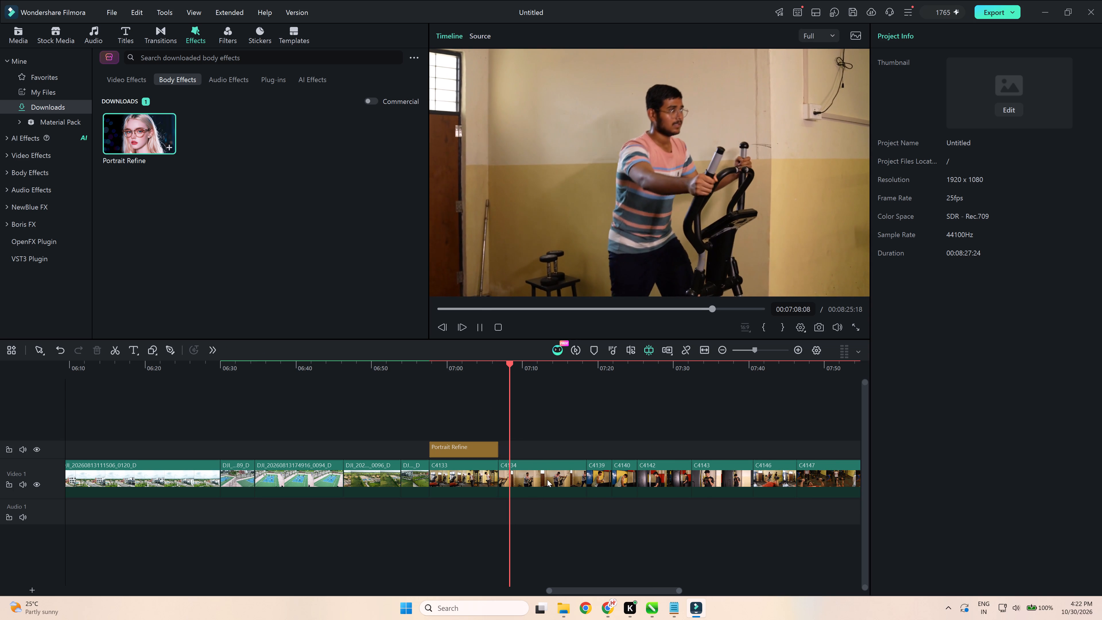
left_click(554, 480)
key("space")
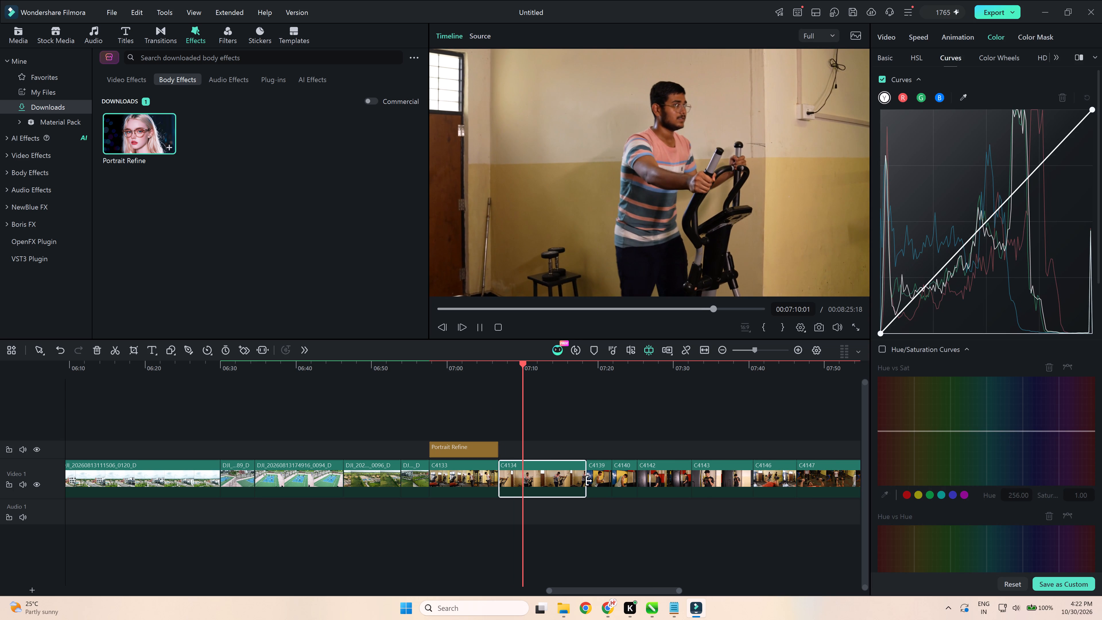
key("space")
left_click(551, 365)
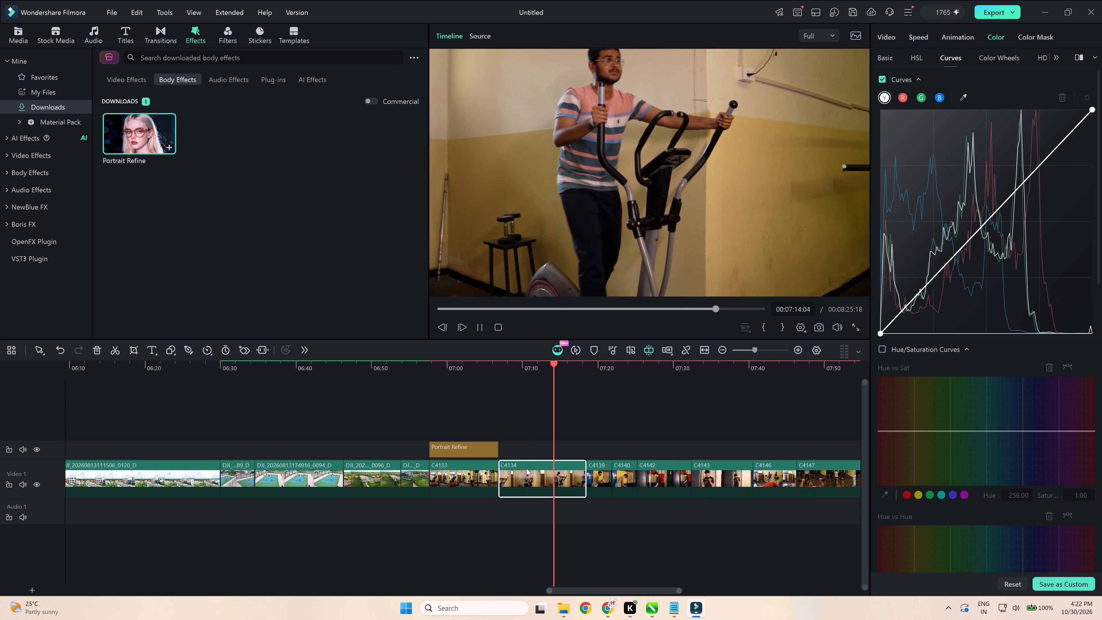
key("space")
left_click(525, 365)
key("space")
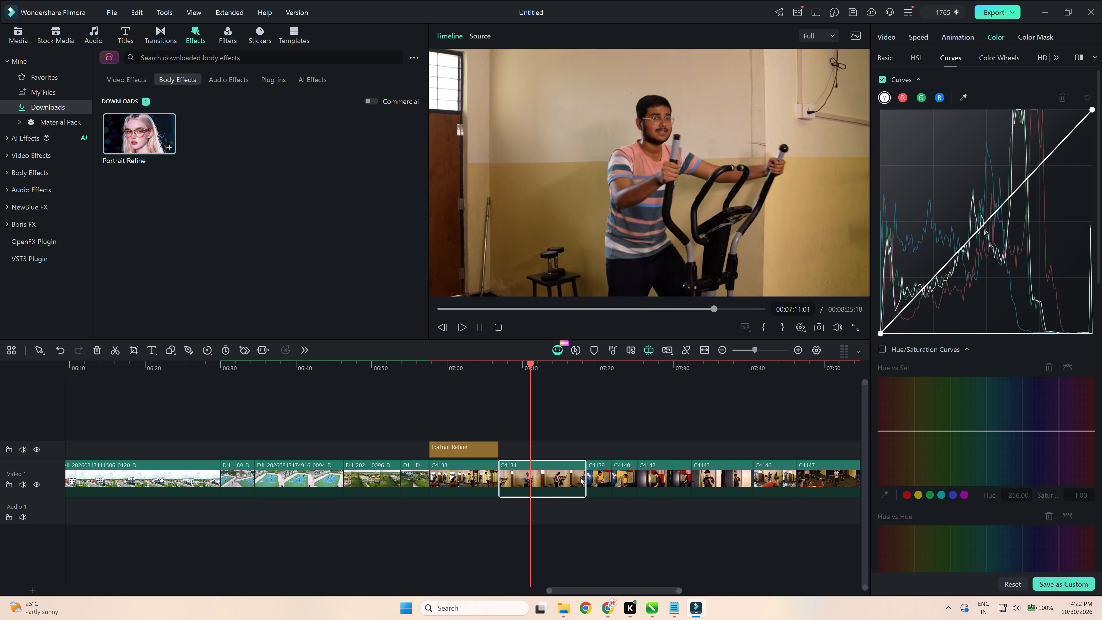
left_click_drag(585, 474, 525, 489)
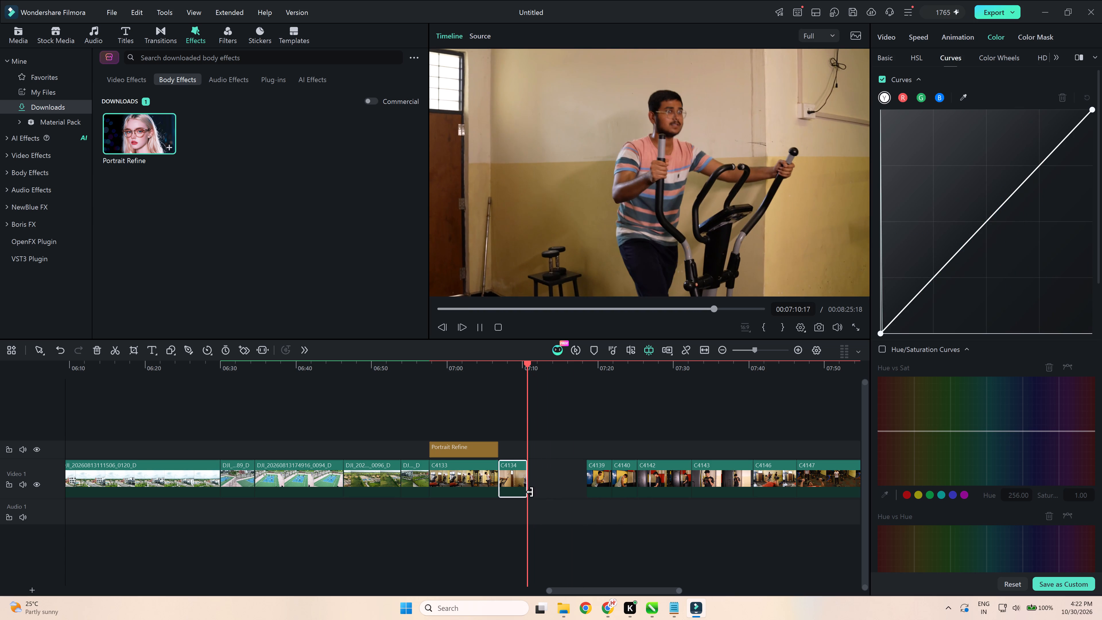
left_click(564, 487)
left_click(587, 465)
left_click(580, 468)
left_click(578, 467)
Play clips C4139 and C4140, delete clip C4139 and close the gap it leaves.
key("space")
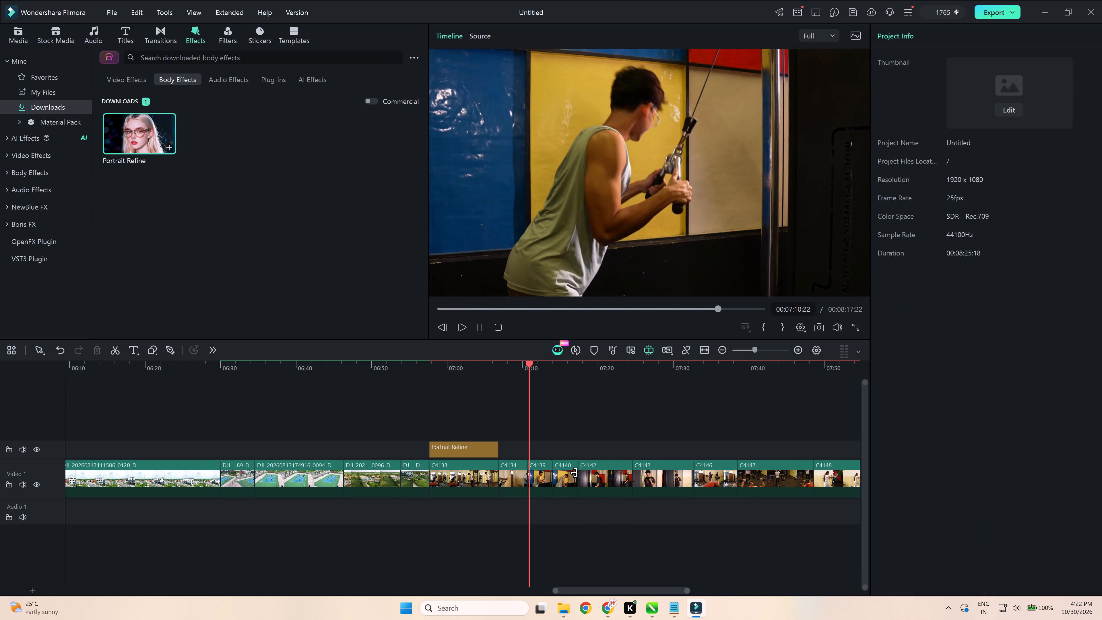
scroll(582, 503, "up", 4, "ctrl")
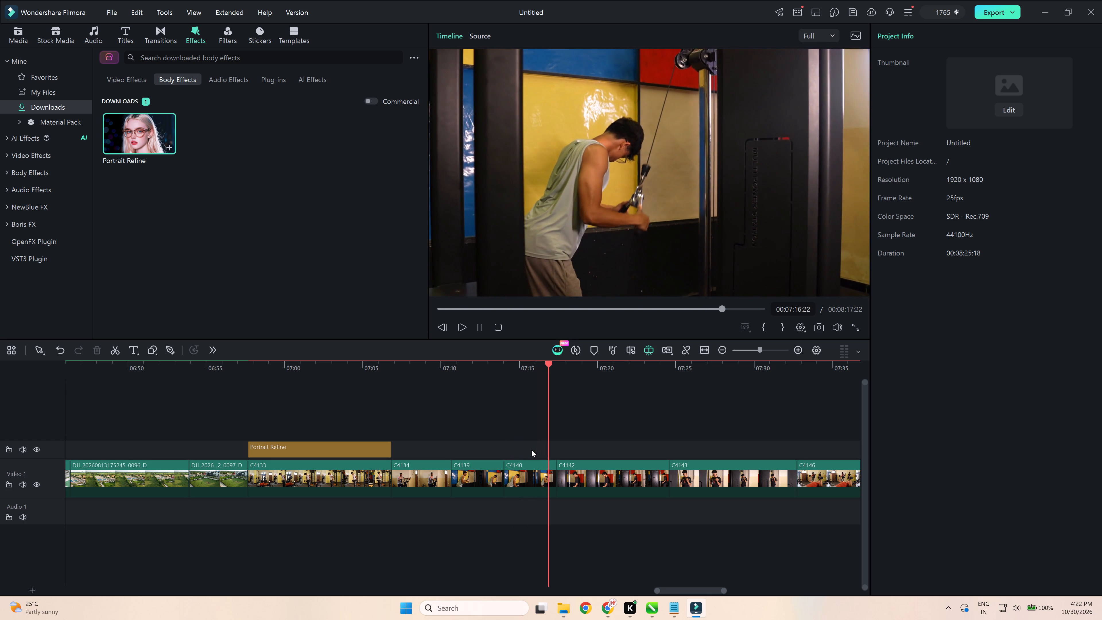
left_click(481, 487)
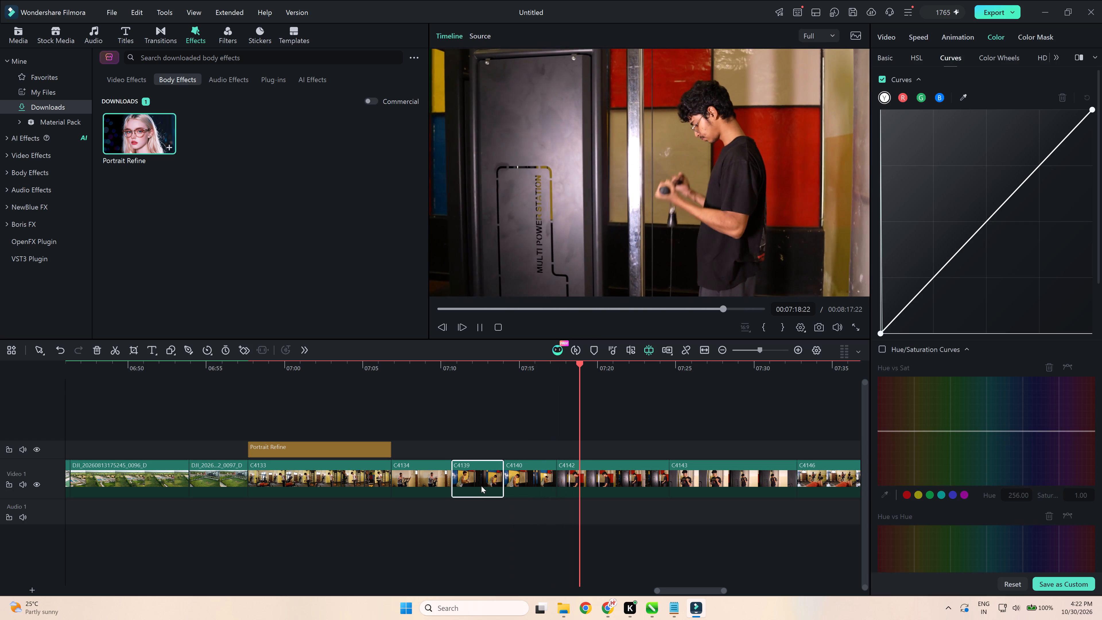
key("Delete")
left_click(497, 476)
key("Delete")
Trim about half a second off both the end of C4140 and the start of C4142, and close the gap between them.
key("space")
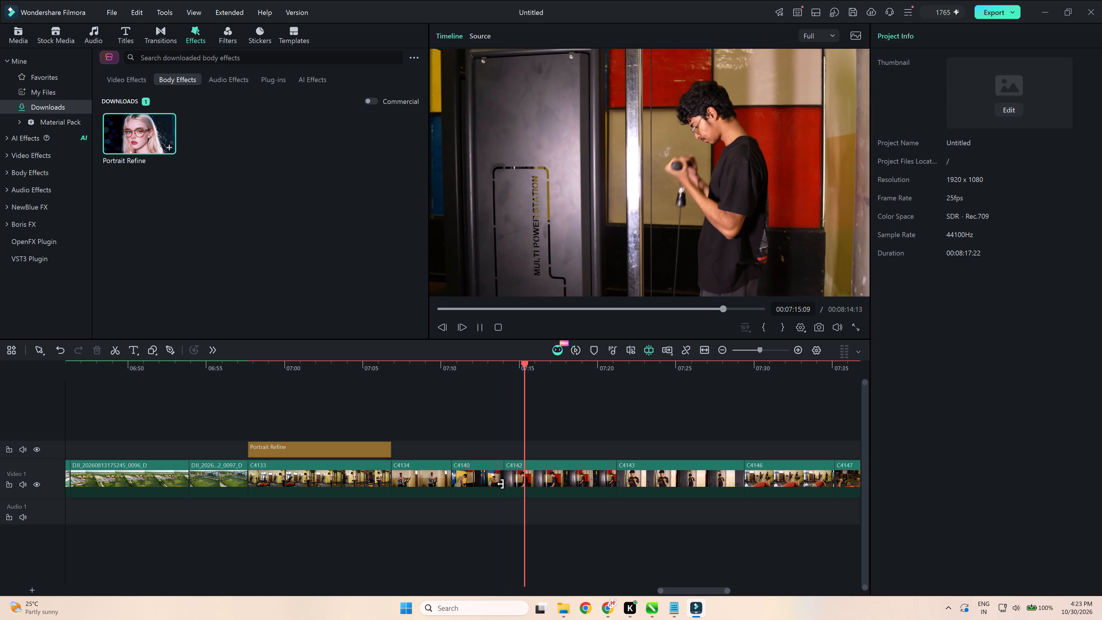
left_click(522, 475)
left_click(500, 474)
left_click_drag(503, 470, 494, 481)
left_click(508, 478)
left_click_drag(507, 474, 515, 487)
left_click(508, 478)
left_click(509, 468)
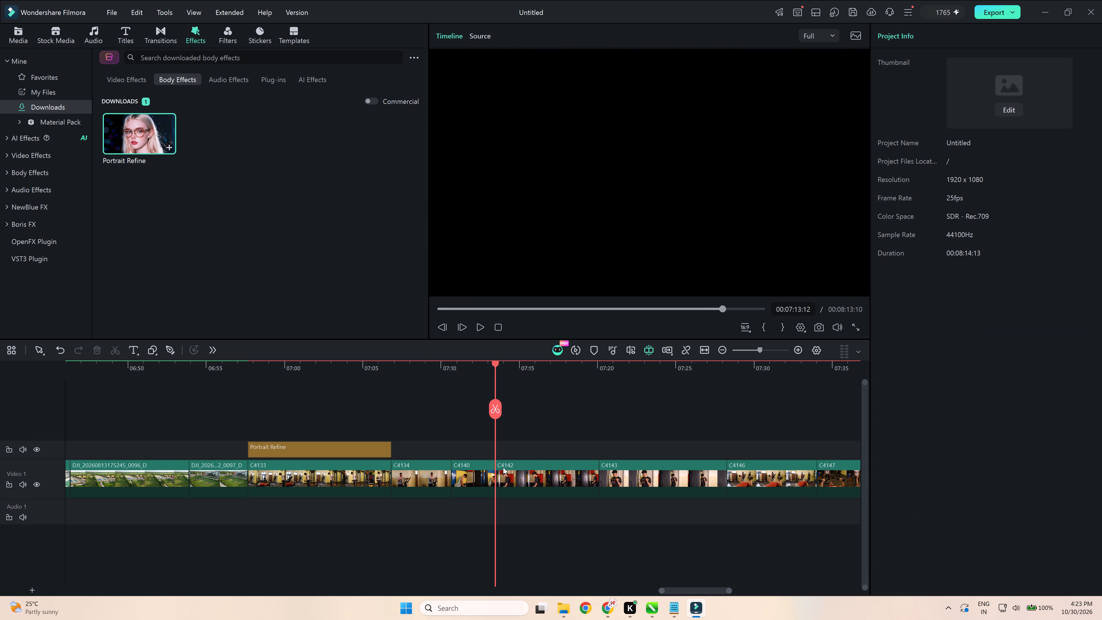
Play clip C4142, trim about 3 seconds off its end and close the gap before C4143.
left_click(482, 372)
key("space")
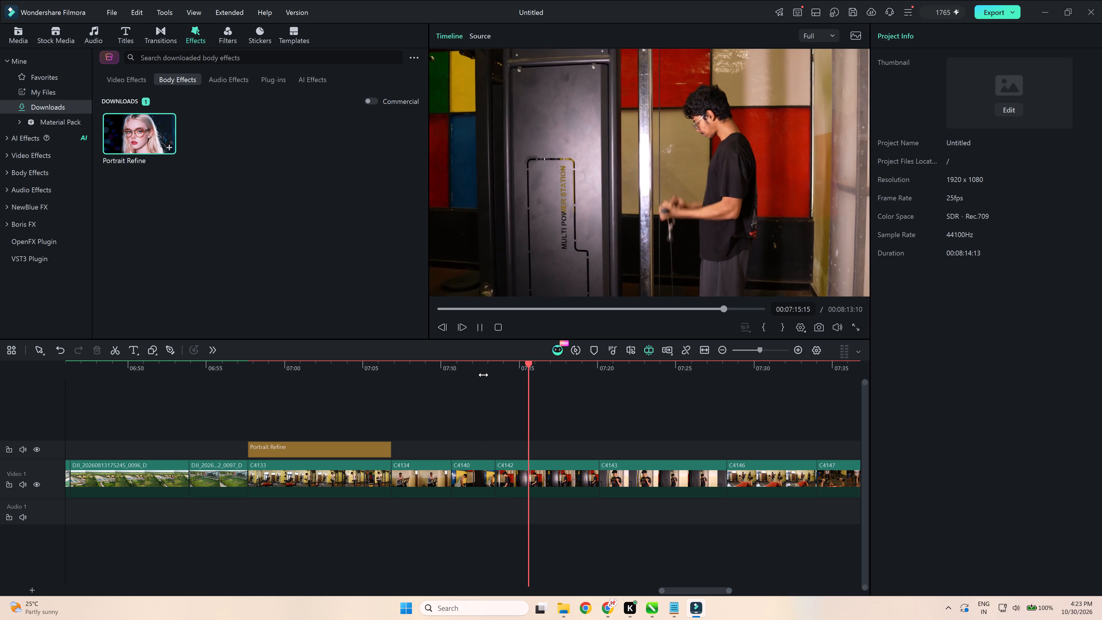
key("space")
left_click(581, 480)
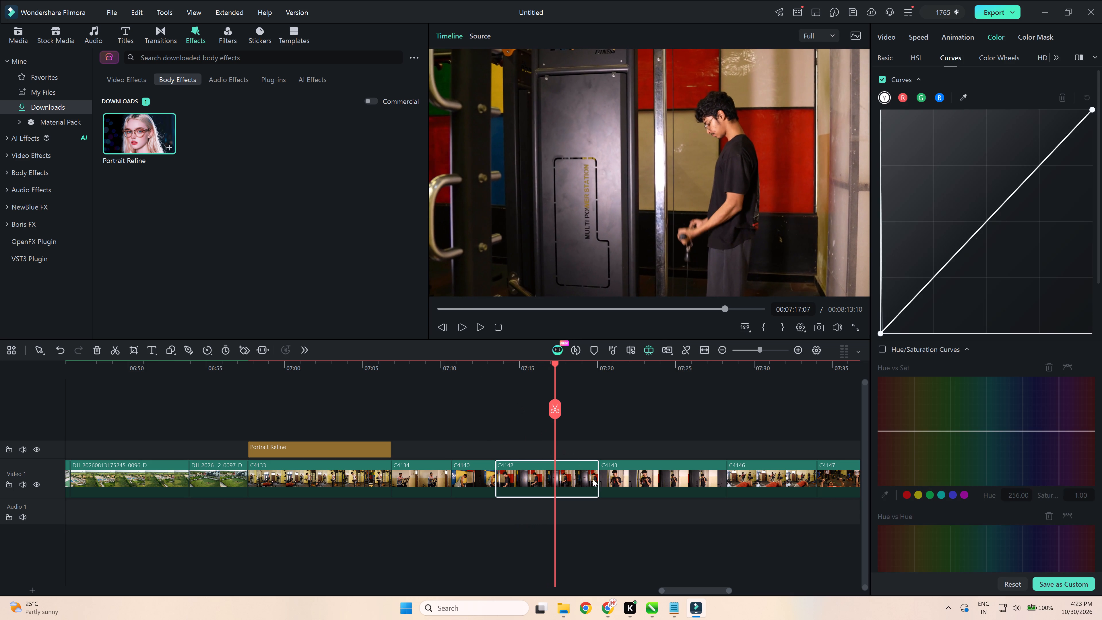
left_click_drag(597, 478, 547, 480)
left_click(582, 480)
left_click(592, 470)
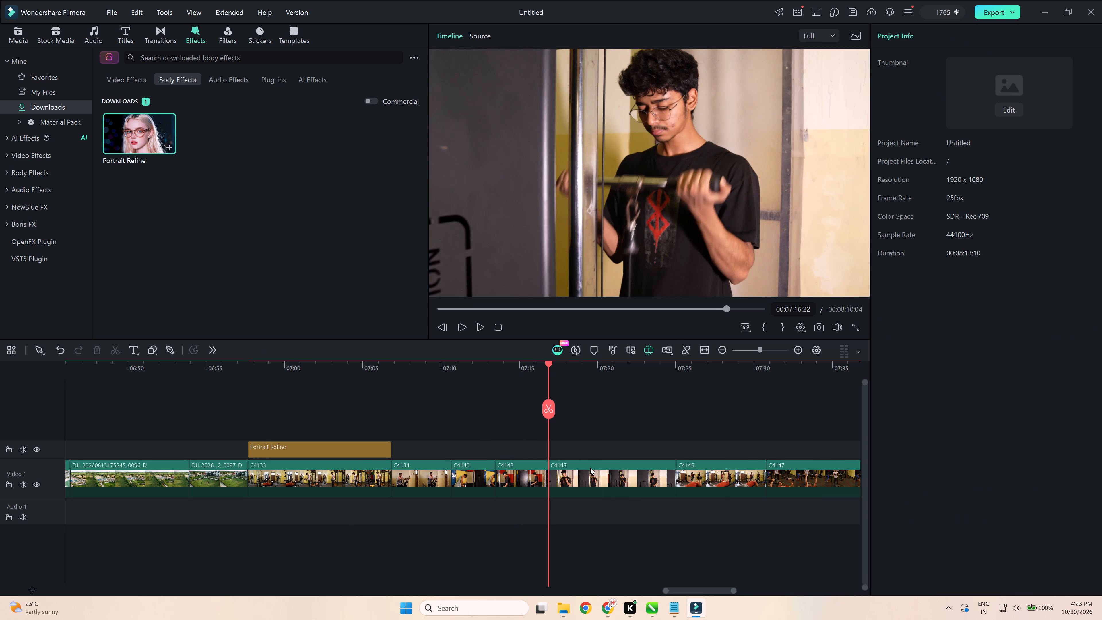
Play the start of clip C4143, delete the clip and close the gap before C4146.
key("space")
left_click(588, 482)
key("Delete")
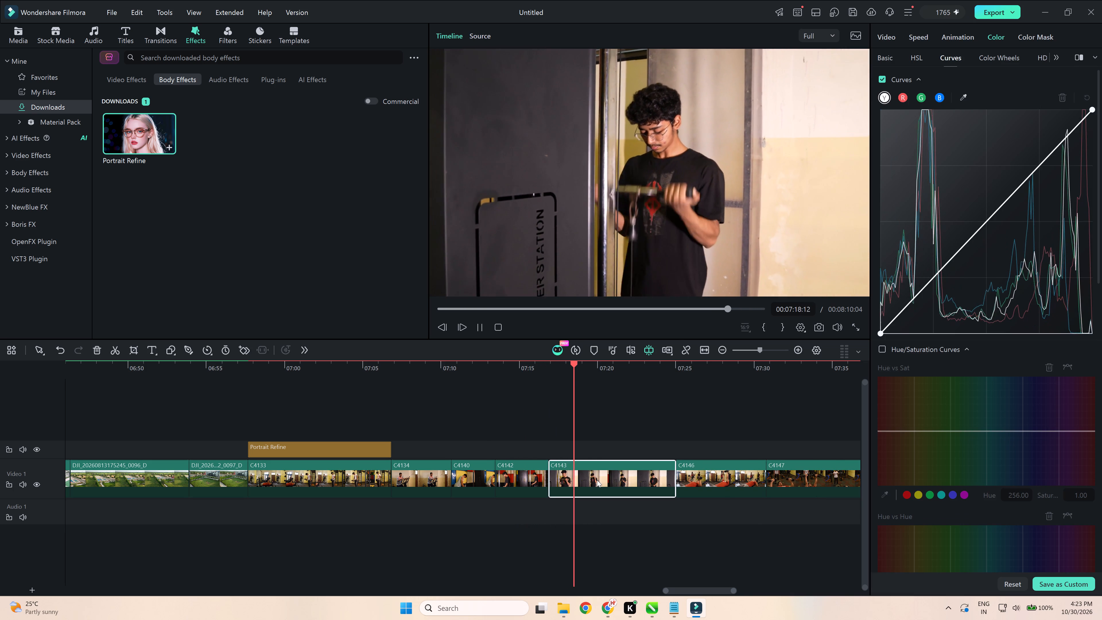
left_click(597, 480)
key("Delete")
Play clip C4146 briefly, delete it and close the gap before C4147.
key("space")
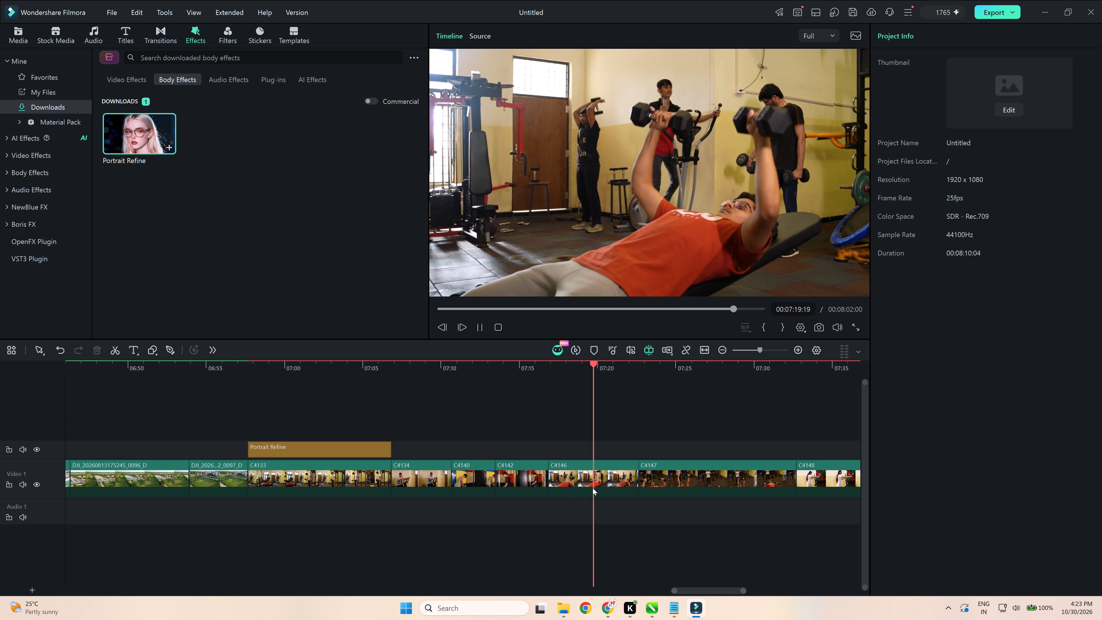
key("space")
key("space")
left_click(596, 484)
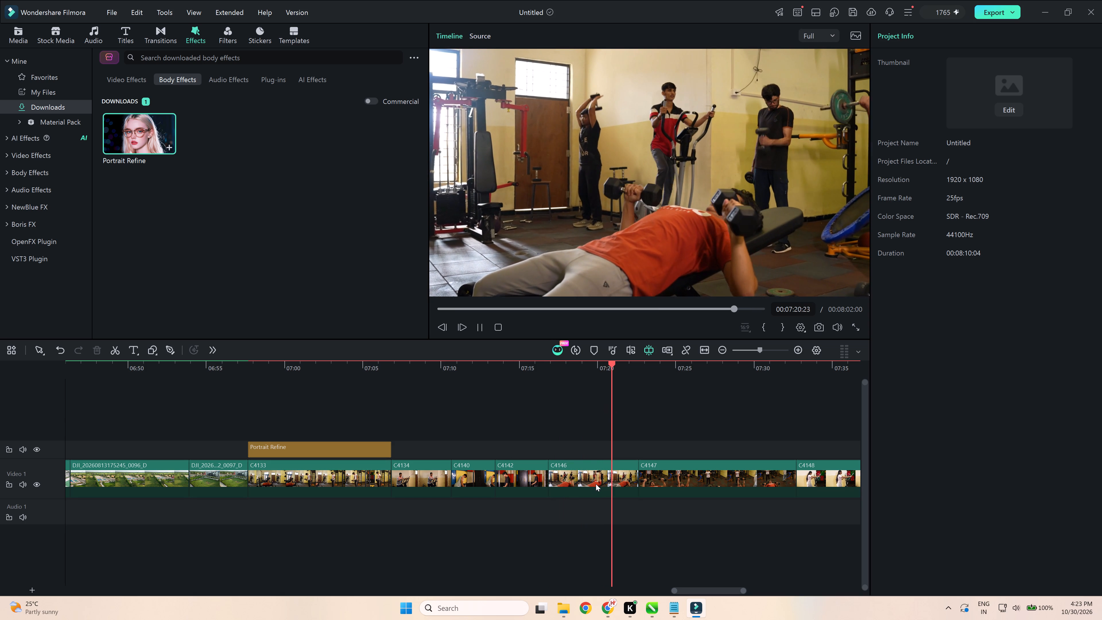
key("Delete")
left_click(596, 484)
key("Delete")
Play the start of clip C4147, delete the clip and close the gap before C4148.
key("space")
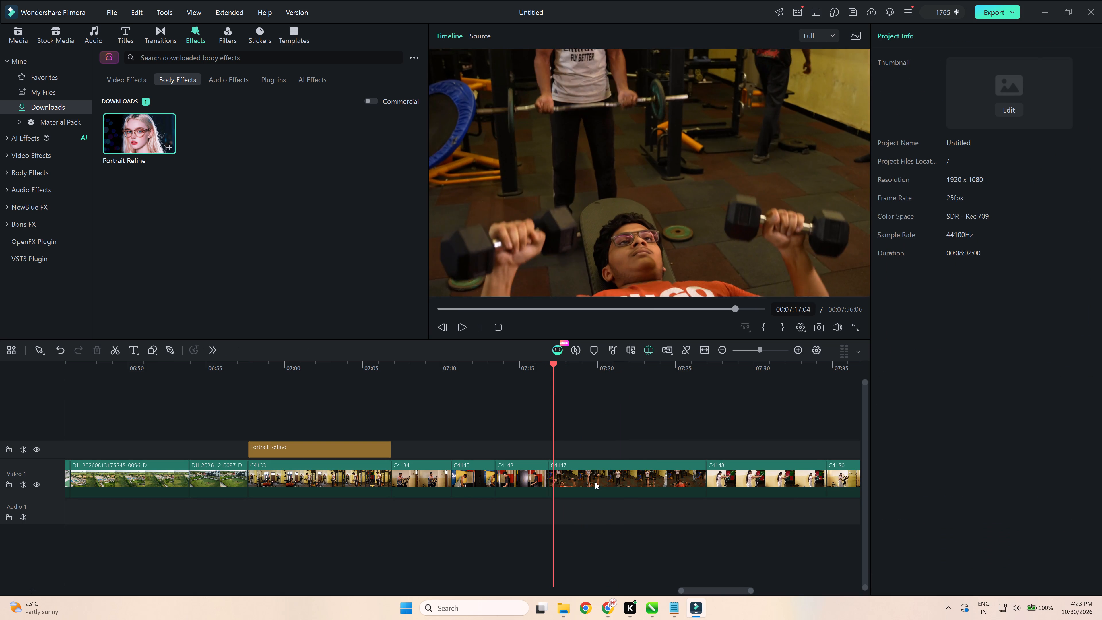
left_click(595, 482)
key("Delete")
left_click(595, 482)
key("Delete")
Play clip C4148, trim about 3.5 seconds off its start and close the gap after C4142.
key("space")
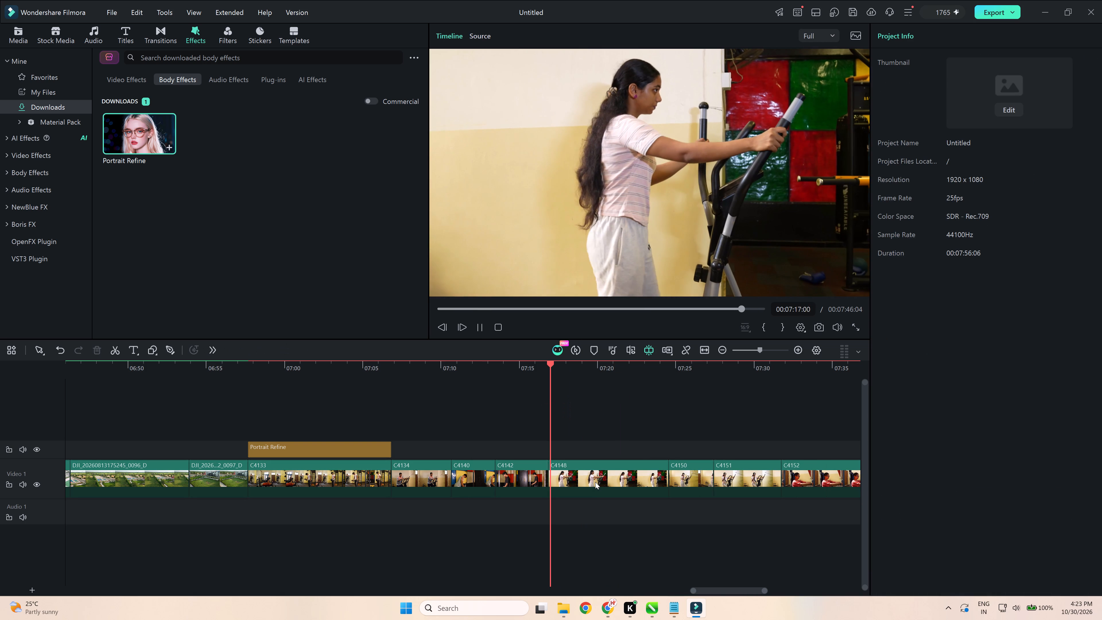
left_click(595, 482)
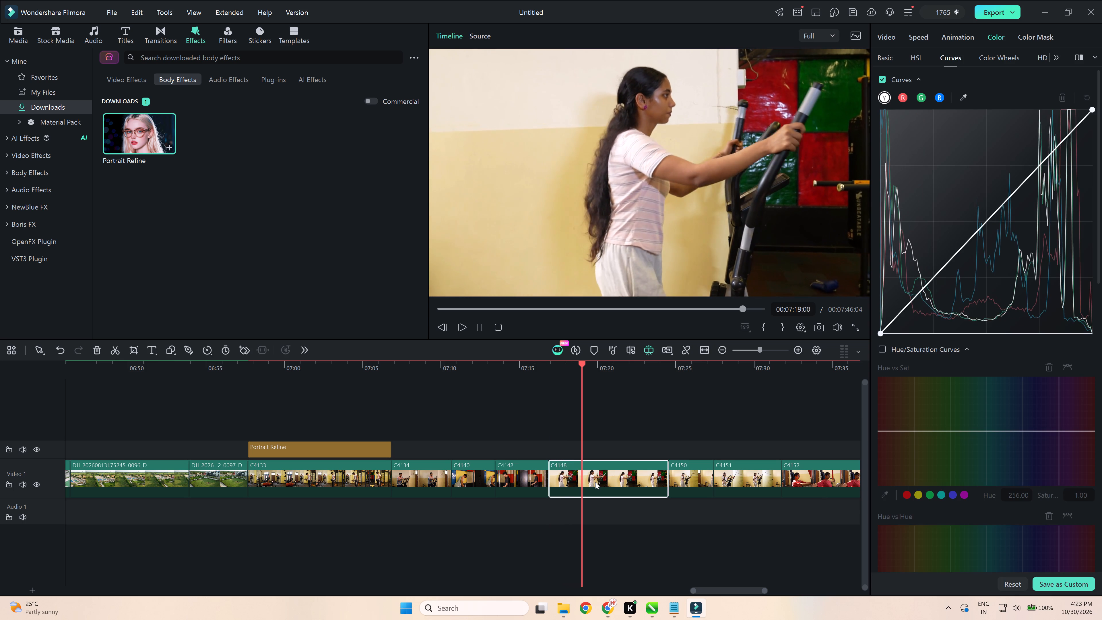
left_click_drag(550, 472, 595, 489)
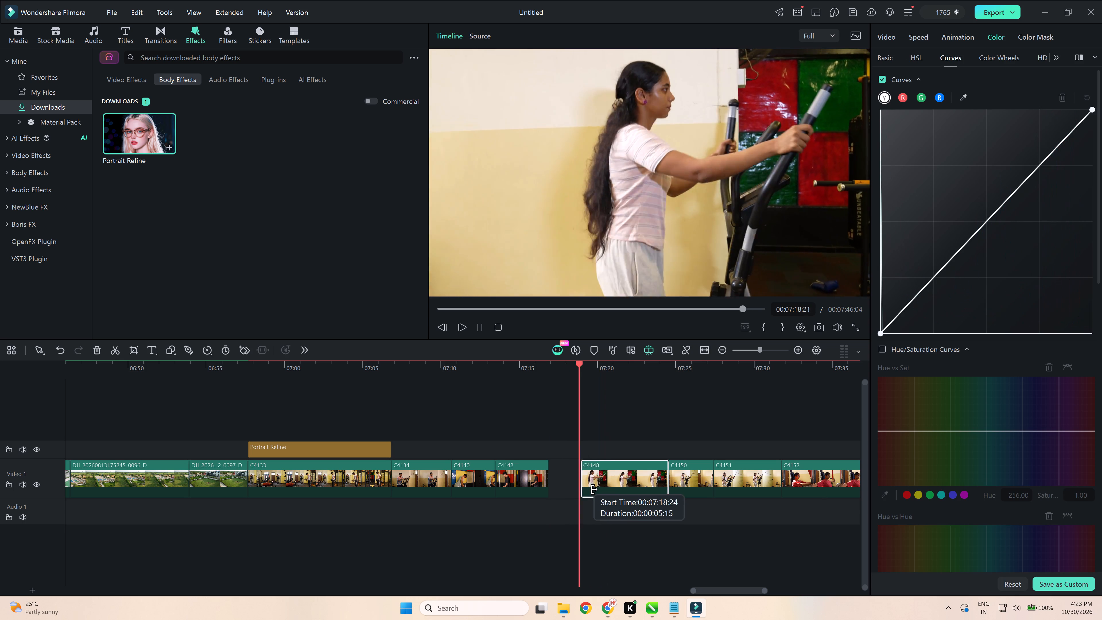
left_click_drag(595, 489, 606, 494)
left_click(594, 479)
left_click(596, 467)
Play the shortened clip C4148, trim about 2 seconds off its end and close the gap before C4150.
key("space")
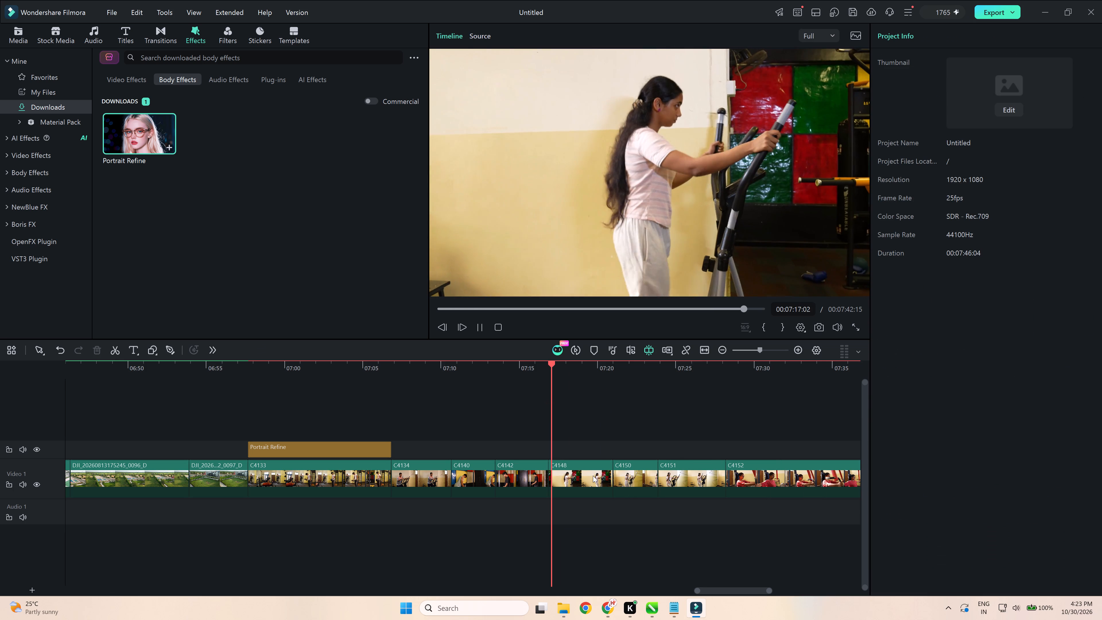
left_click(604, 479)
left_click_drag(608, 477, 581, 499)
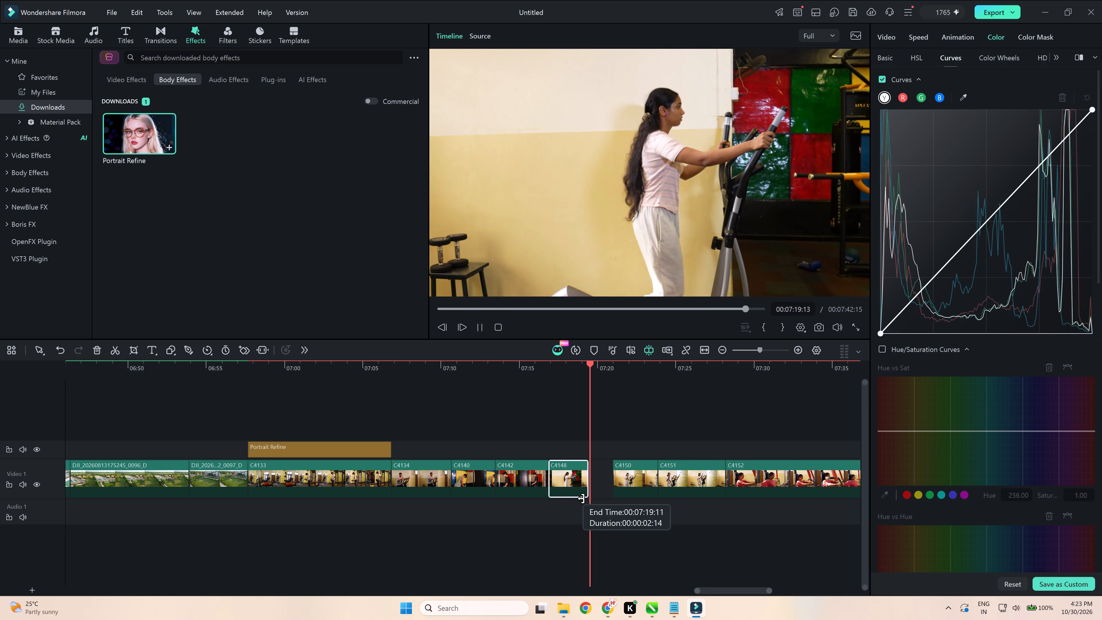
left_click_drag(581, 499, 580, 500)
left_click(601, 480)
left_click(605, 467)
Play through to C4151, delete clips C4148 and C4150 together and close the gap they leave.
key("space")
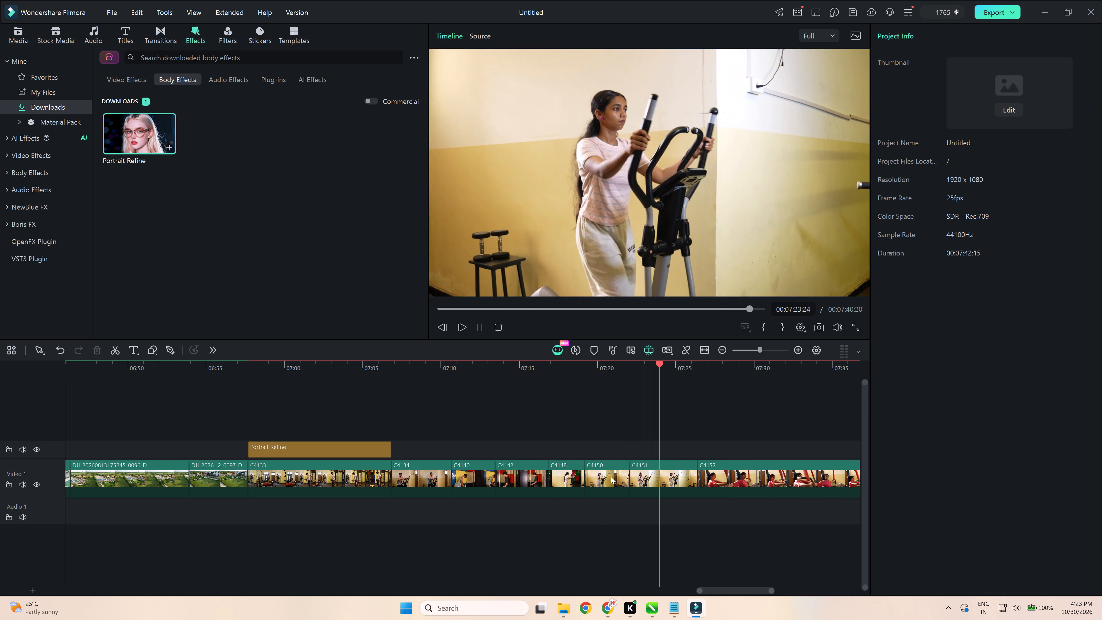
left_click_drag(605, 505, 567, 474)
key("Delete")
left_click(577, 474)
key("Delete")
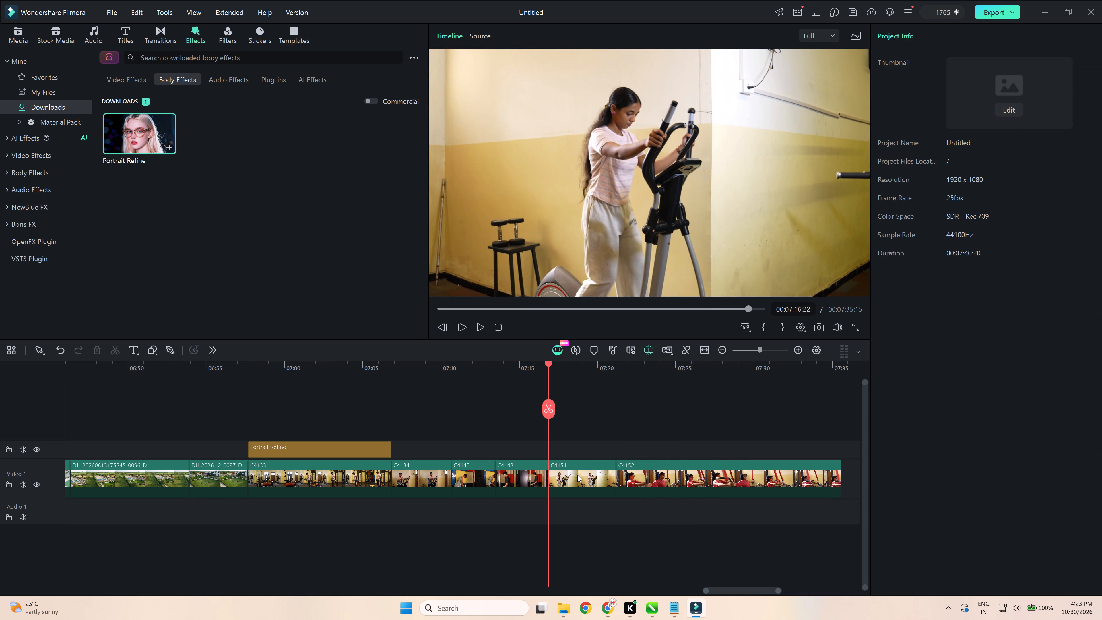
Play clip C4151, trim about 1 second off its end and close the gap before C4152.
key("space")
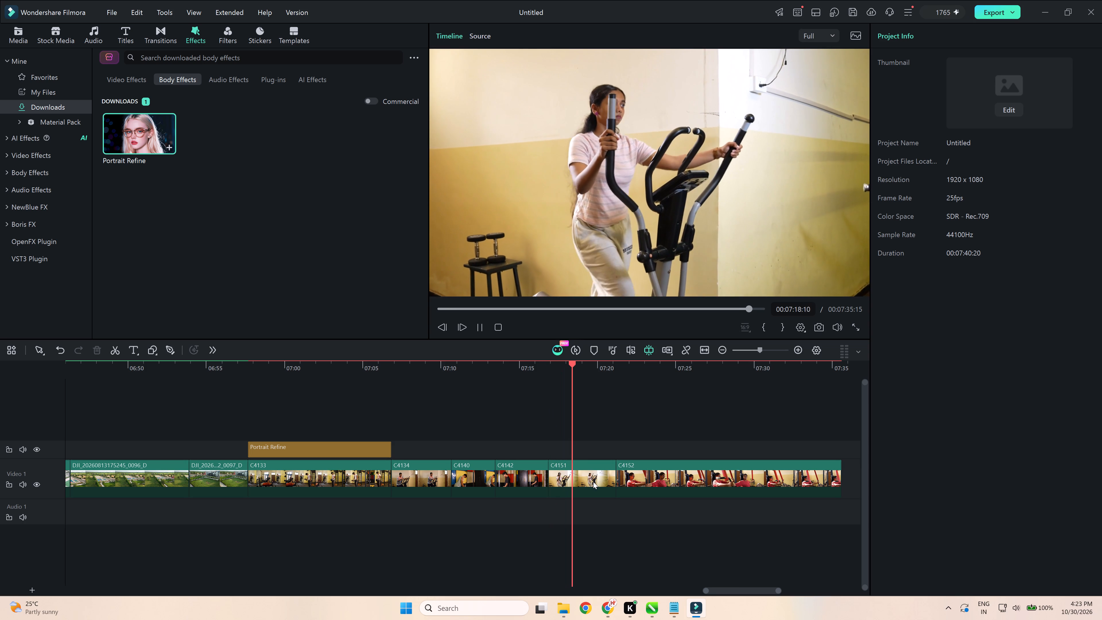
left_click(593, 482)
key("space")
left_click(611, 478)
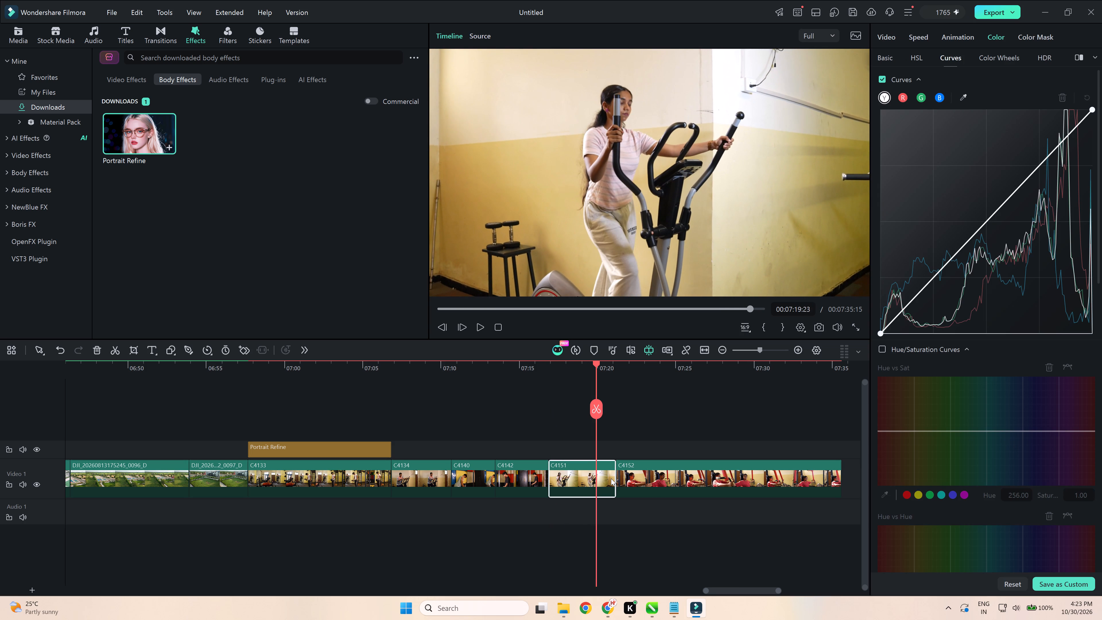
left_click_drag(613, 476, 597, 494)
left_click(605, 479)
left_click(608, 466)
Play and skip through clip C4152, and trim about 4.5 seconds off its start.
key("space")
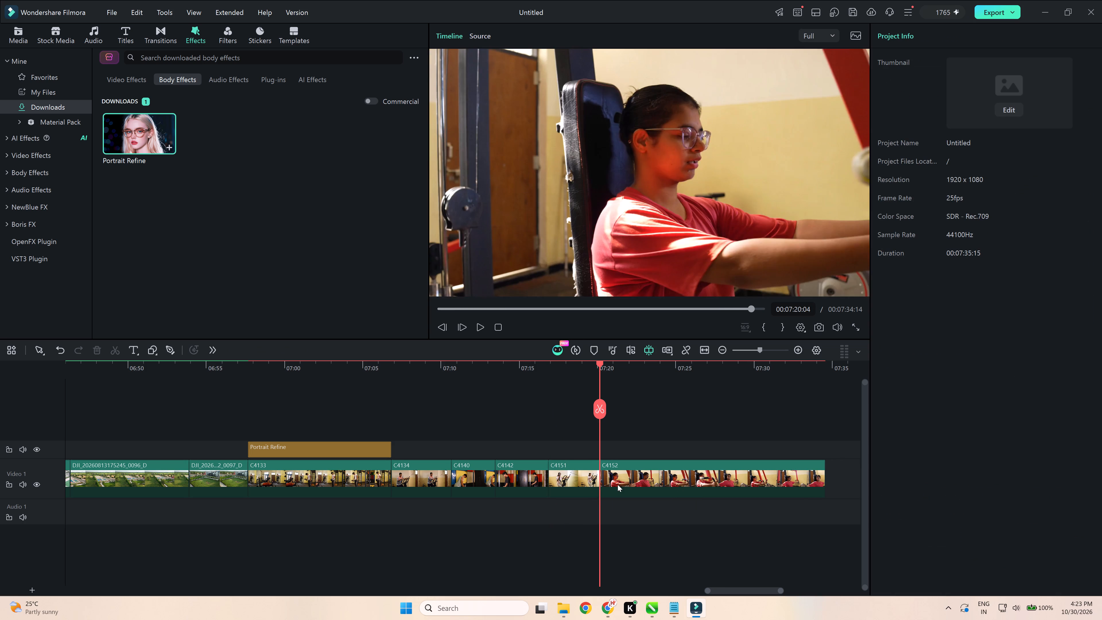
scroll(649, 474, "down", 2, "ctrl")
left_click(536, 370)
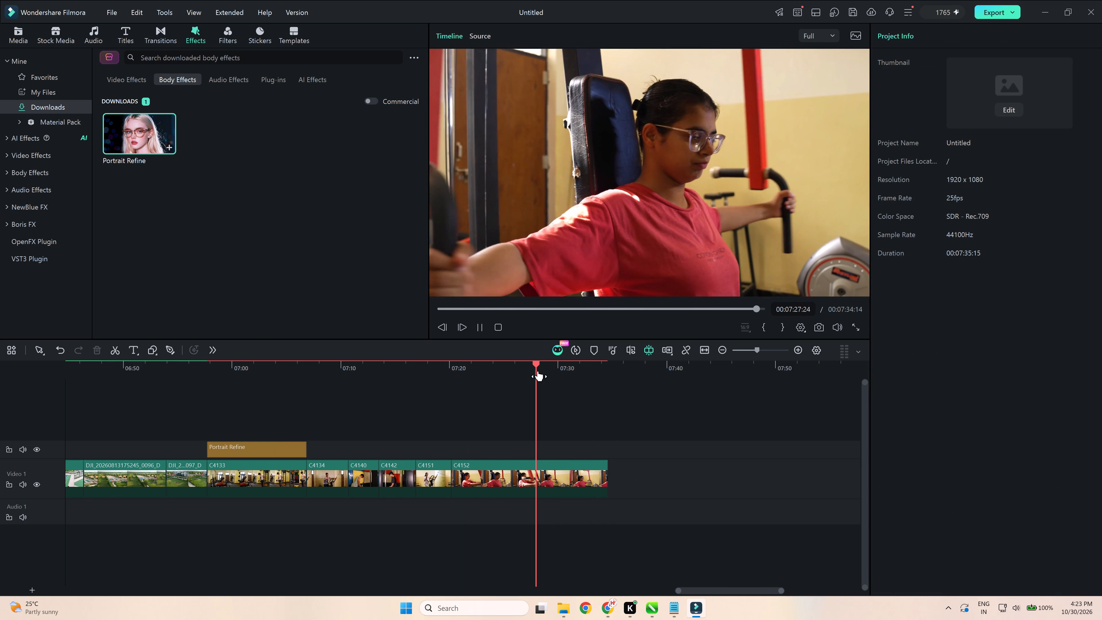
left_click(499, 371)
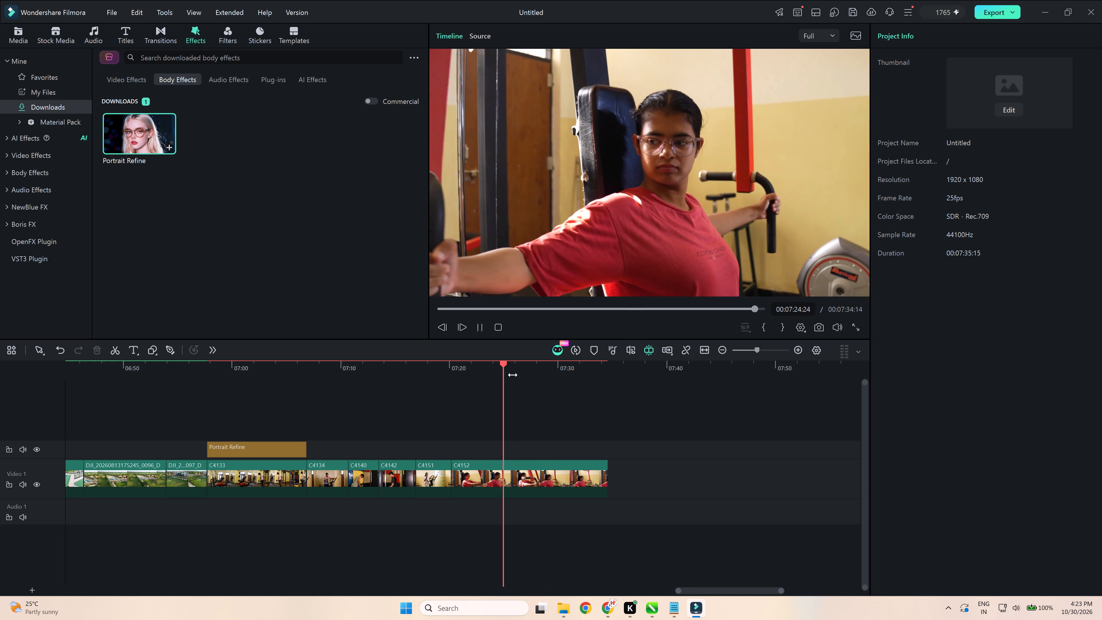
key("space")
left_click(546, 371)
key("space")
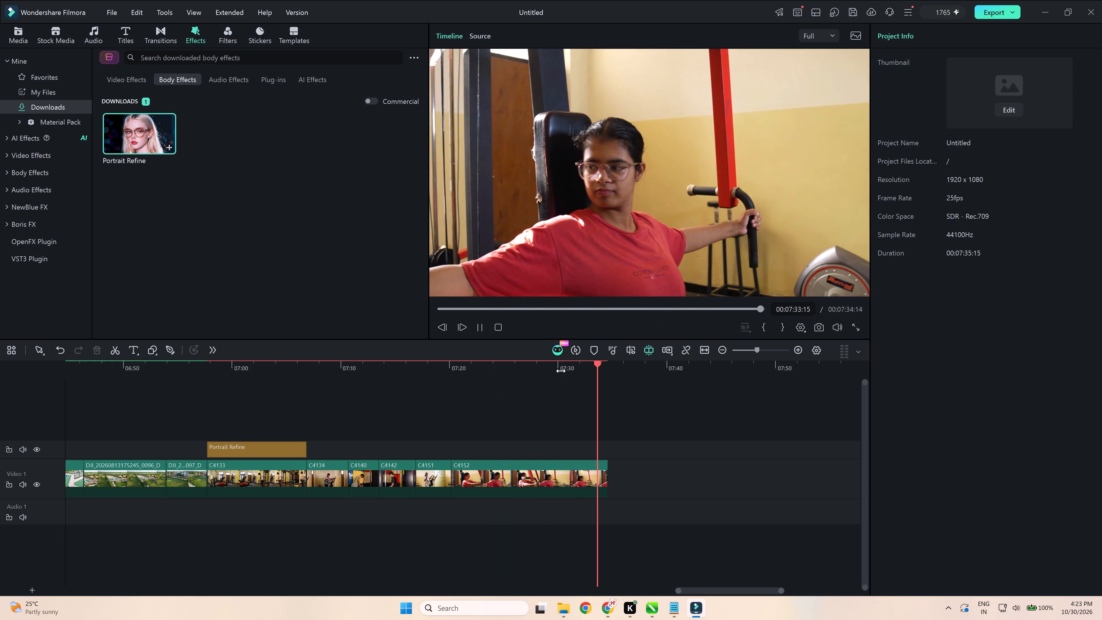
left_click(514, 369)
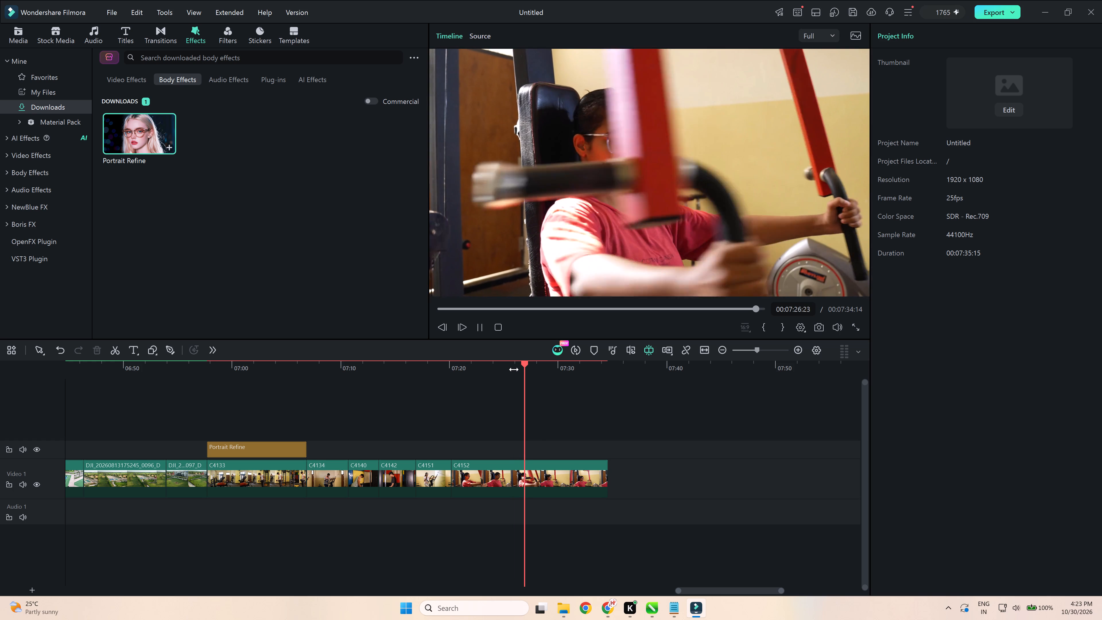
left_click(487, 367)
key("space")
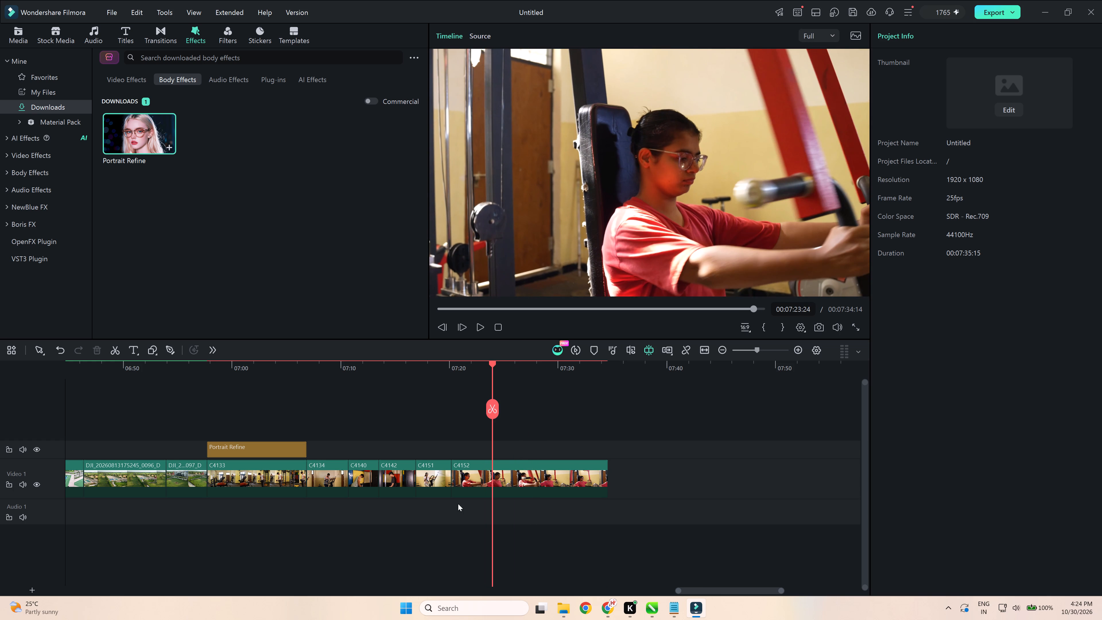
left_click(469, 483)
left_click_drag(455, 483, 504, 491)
Play the shortened clip C4152 and delete it from the end of the sequence.
key("space")
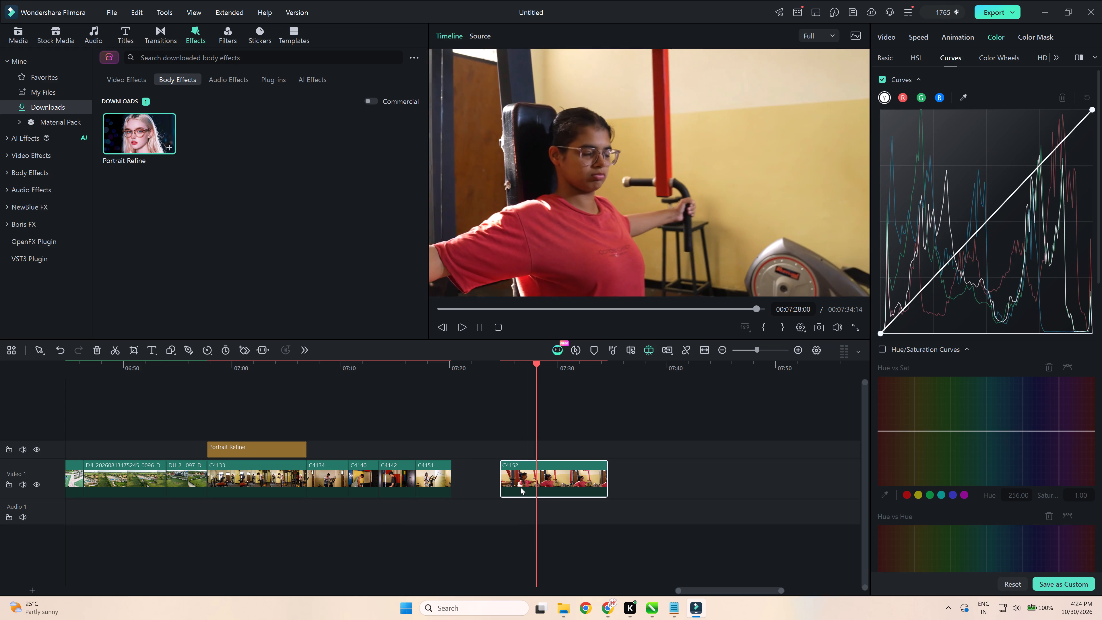
key("space")
key("Delete")
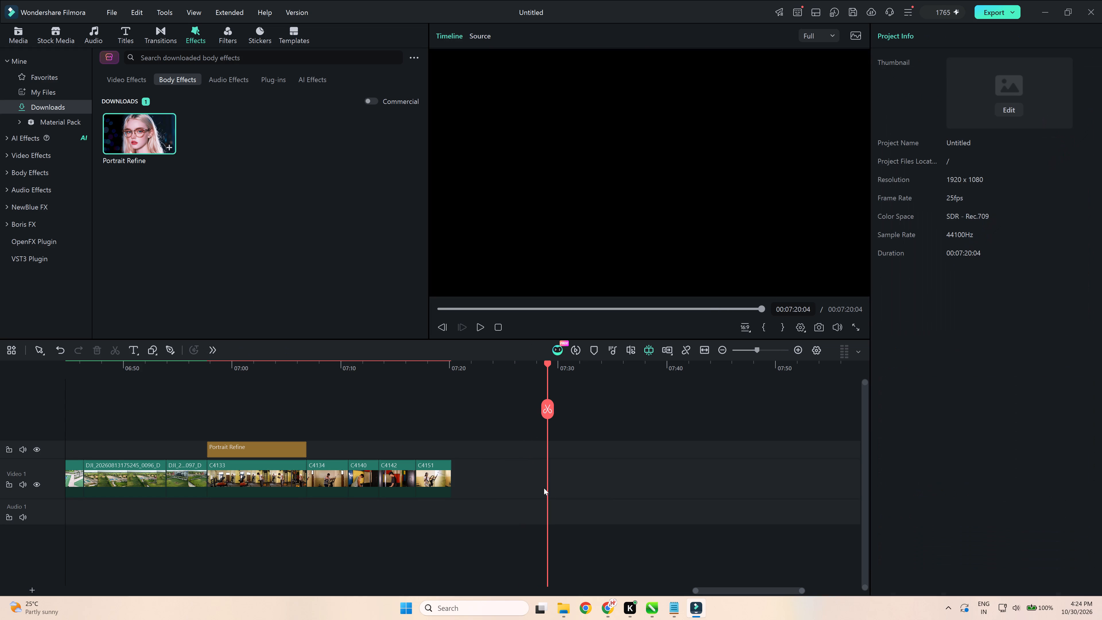
Extend the start of the Portrait Refine effect back over the drone footage to about 2:45.
scroll(478, 477, "down", 10)
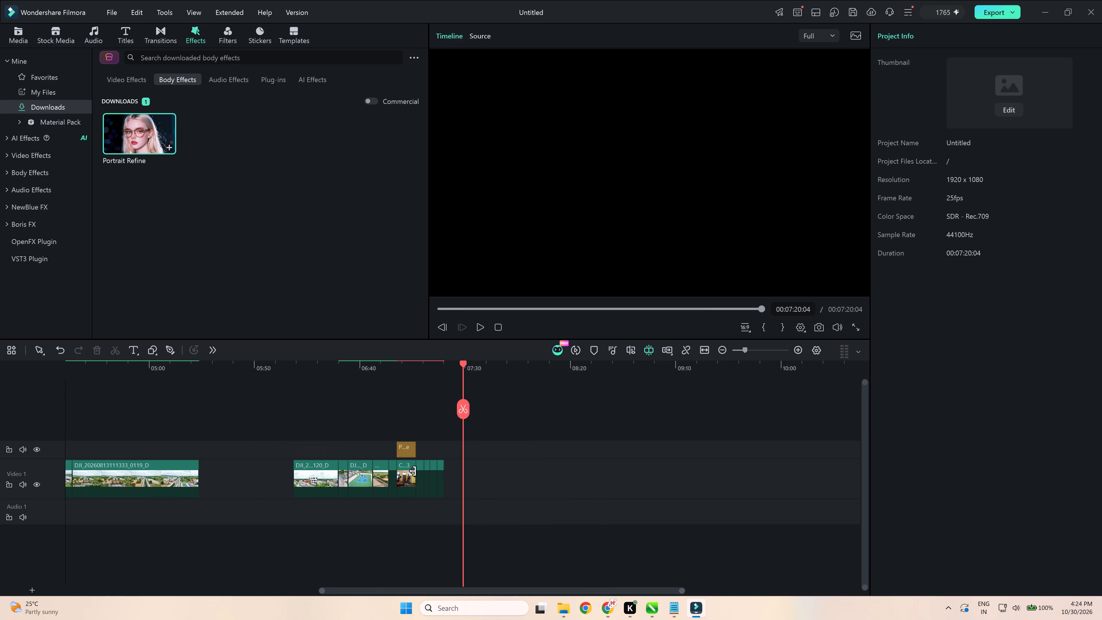
left_click(407, 451)
left_click_drag(400, 447, 398, 447)
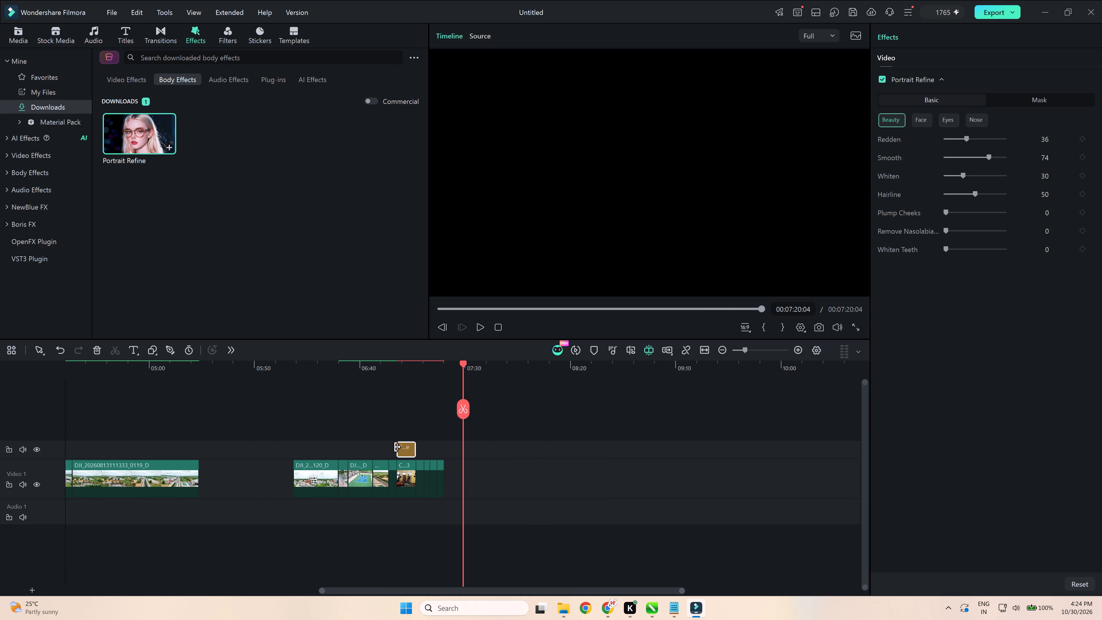
left_click_drag(398, 447, 40, 431)
Close the large gap on the video track between the 0119 and 0120 drone clips.
scroll(392, 454, "down", 3, "ctrl")
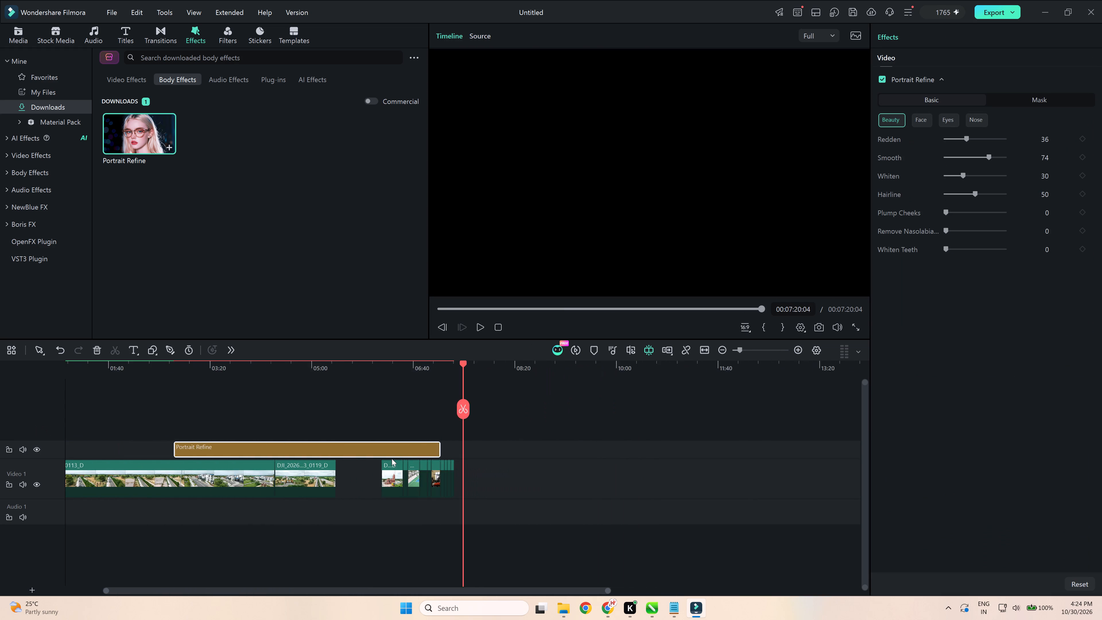
scroll(392, 459, "down", 4, "ctrl")
left_click(273, 473)
left_click(276, 466)
Extend the Portrait Refine effect back to 00:00 and shorten its end to match the last video clip.
left_click(227, 451)
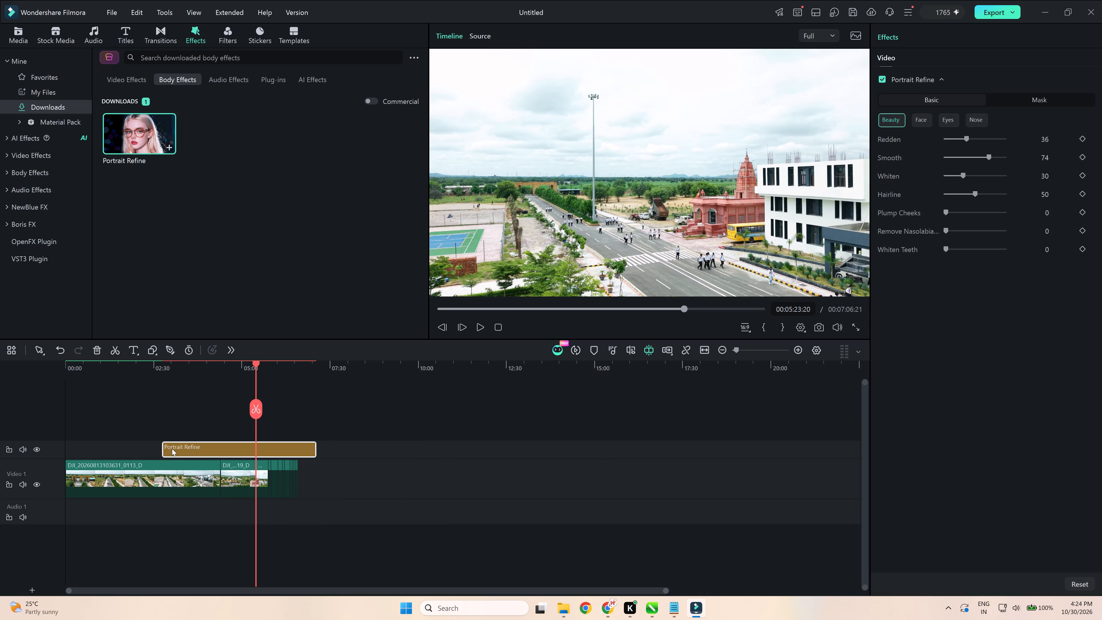
left_click_drag(164, 447, 0, 449)
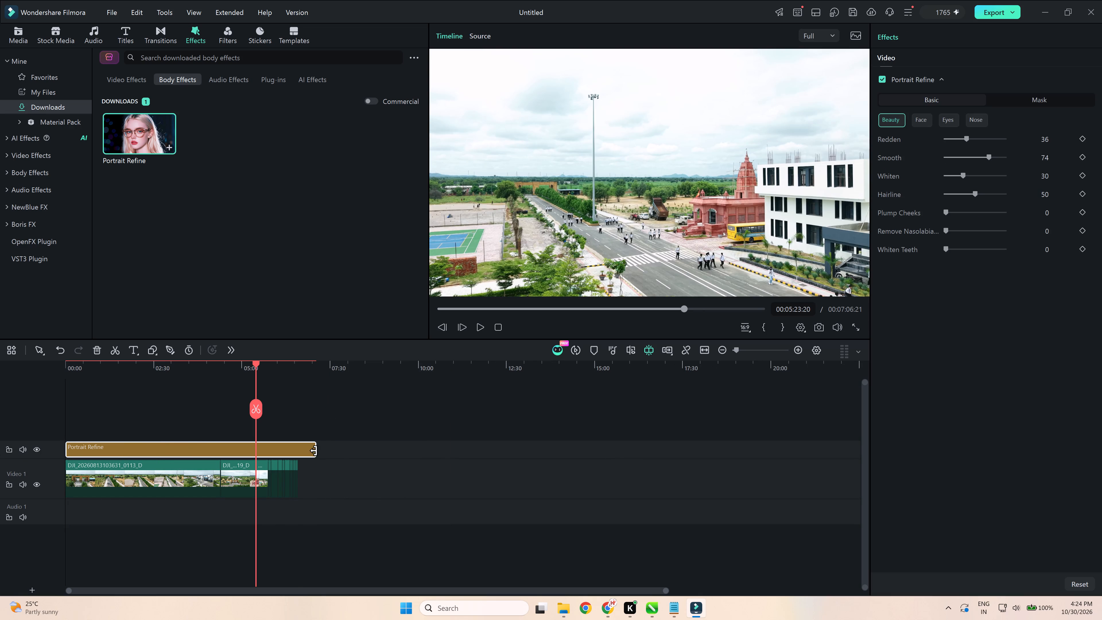
left_click_drag(314, 451, 296, 468)
Scrub through the whole timeline from the beginning to the gym clips to review the edited sequence.
scroll(461, 505, "up", 3, "ctrl")
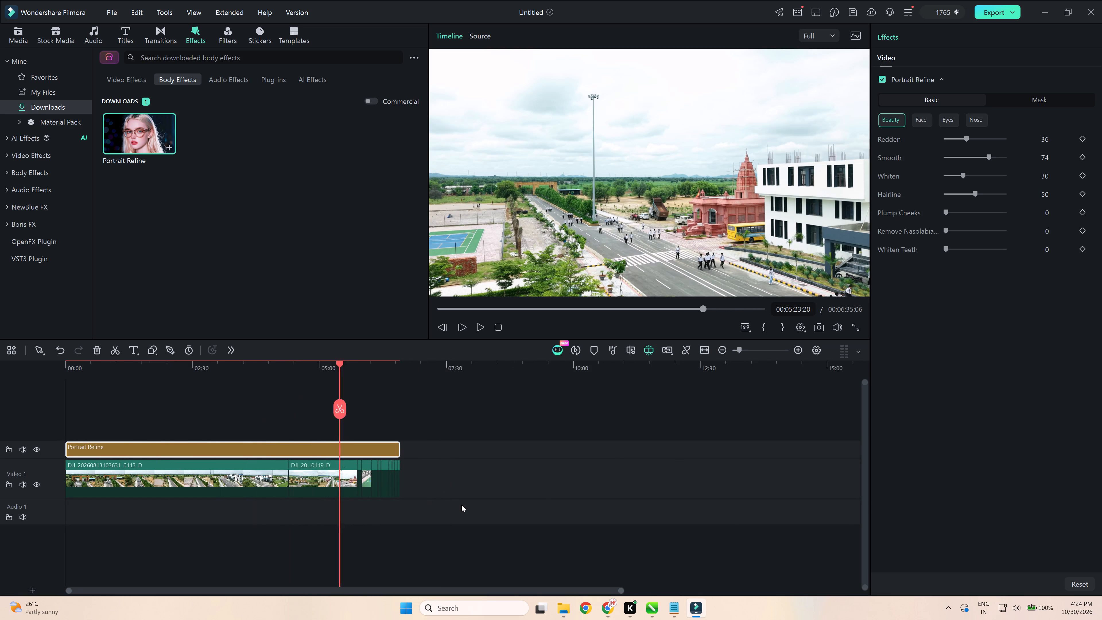
scroll(461, 505, "up", 1, "ctrl")
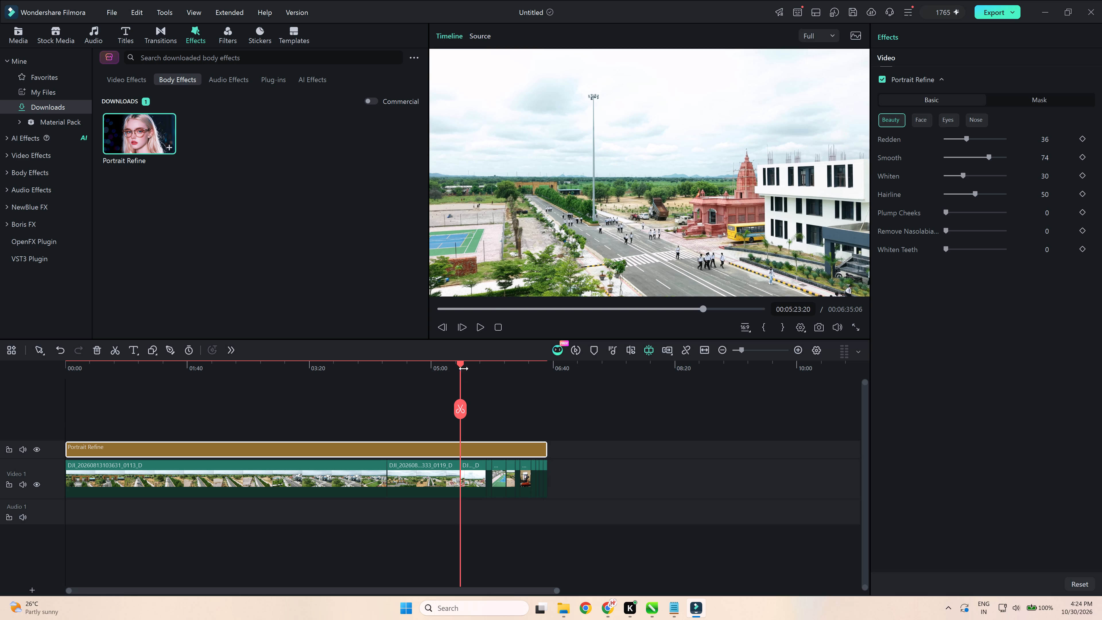
left_click_drag(463, 366, 60, 419)
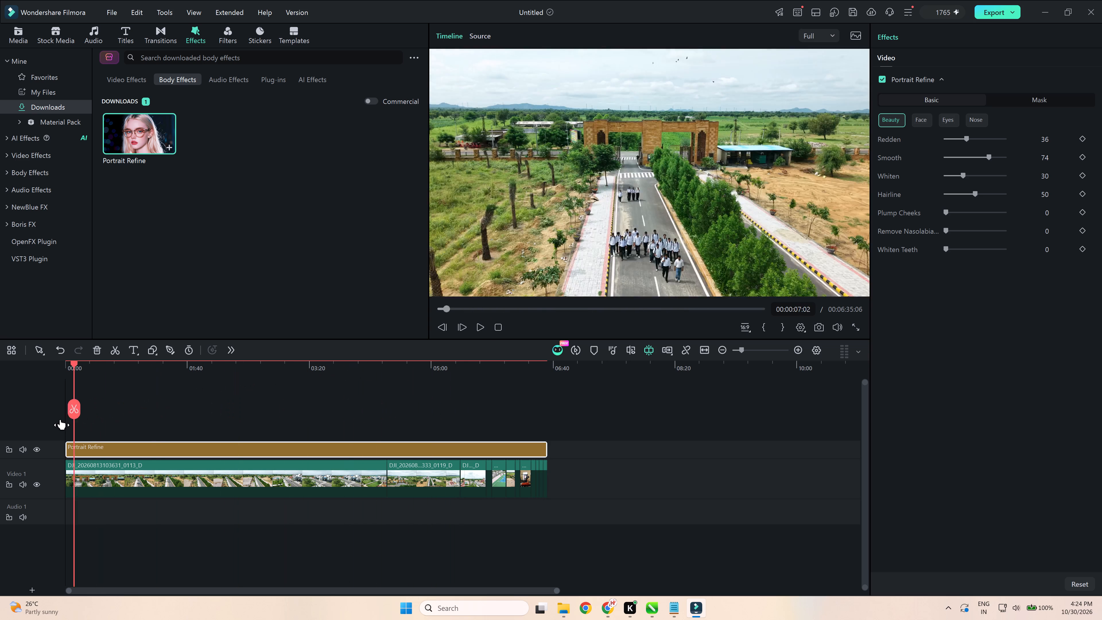
left_click_drag(60, 419, 57, 421)
left_click_drag(67, 363, 97, 366)
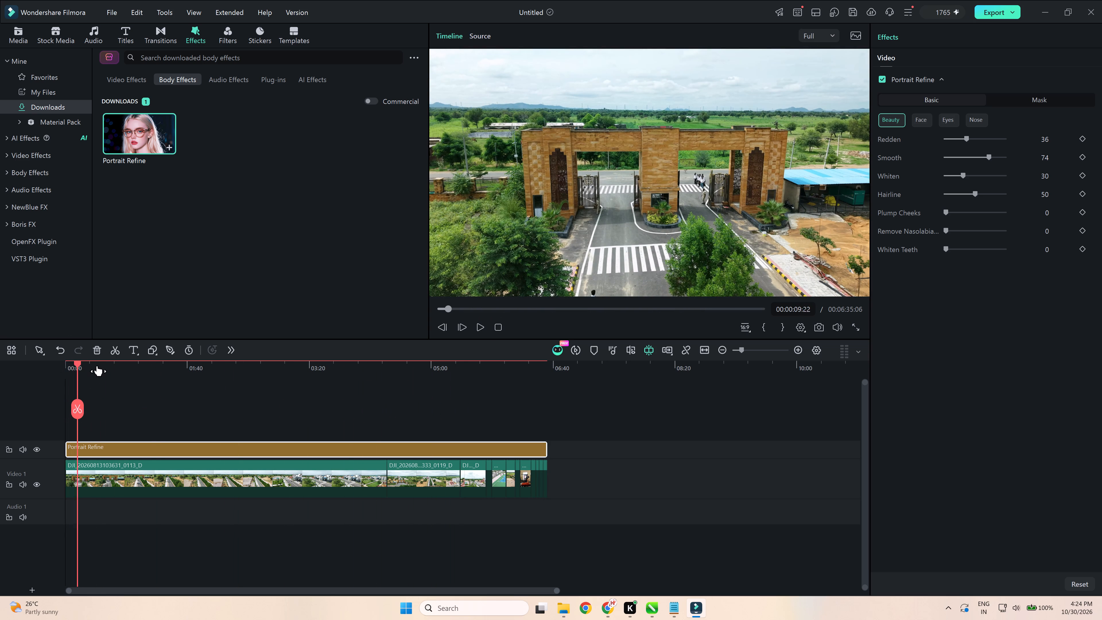
left_click_drag(97, 366, 354, 385)
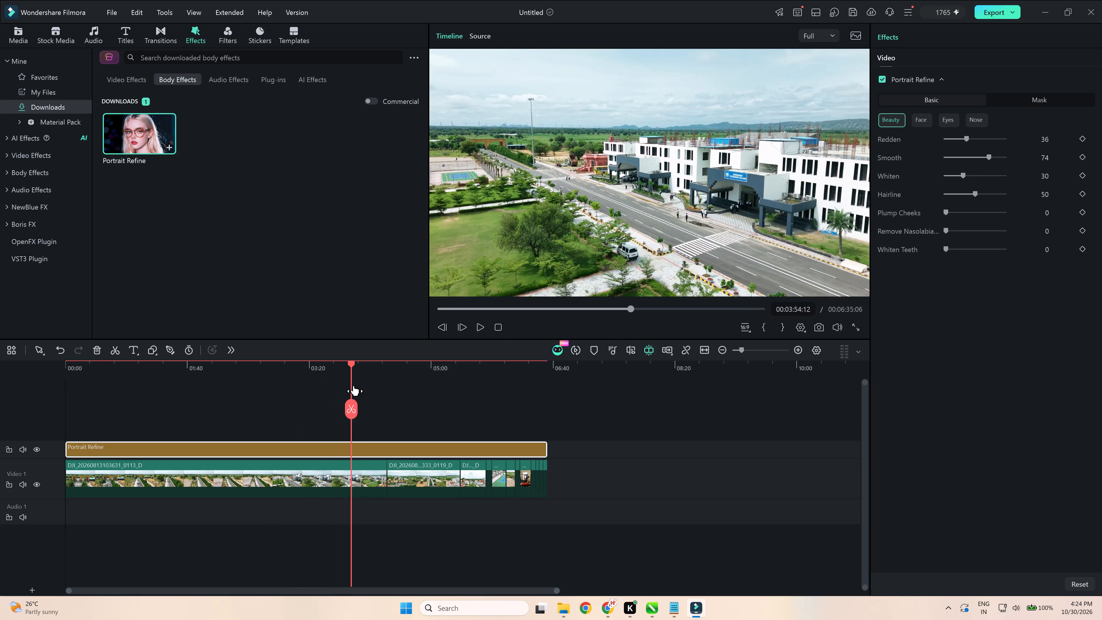
left_click_drag(354, 385, 430, 410)
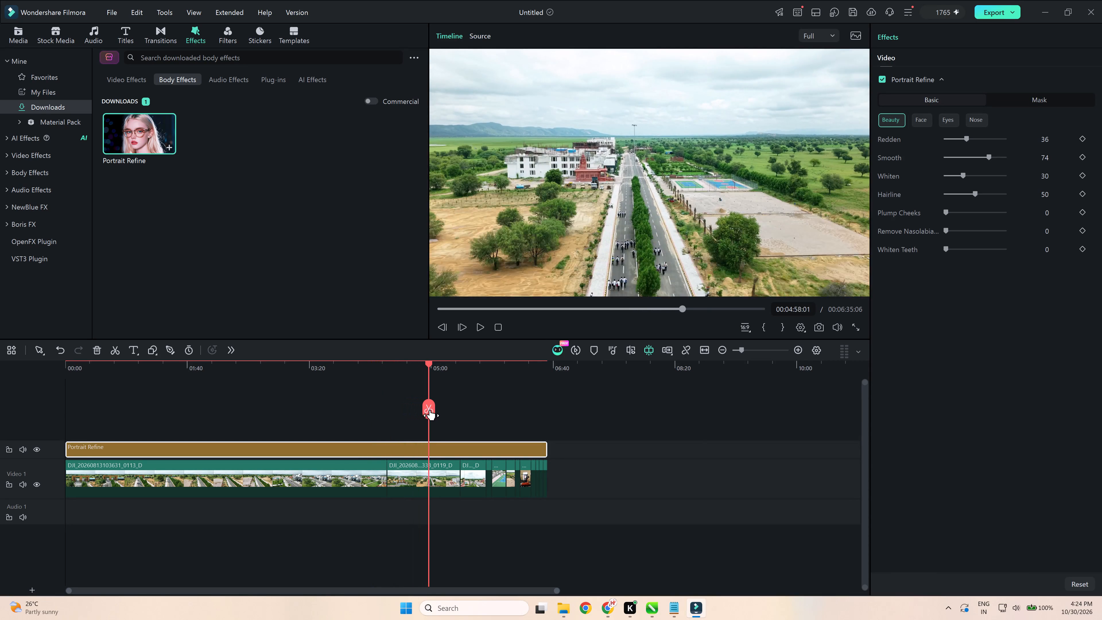
left_click_drag(430, 410, 463, 419)
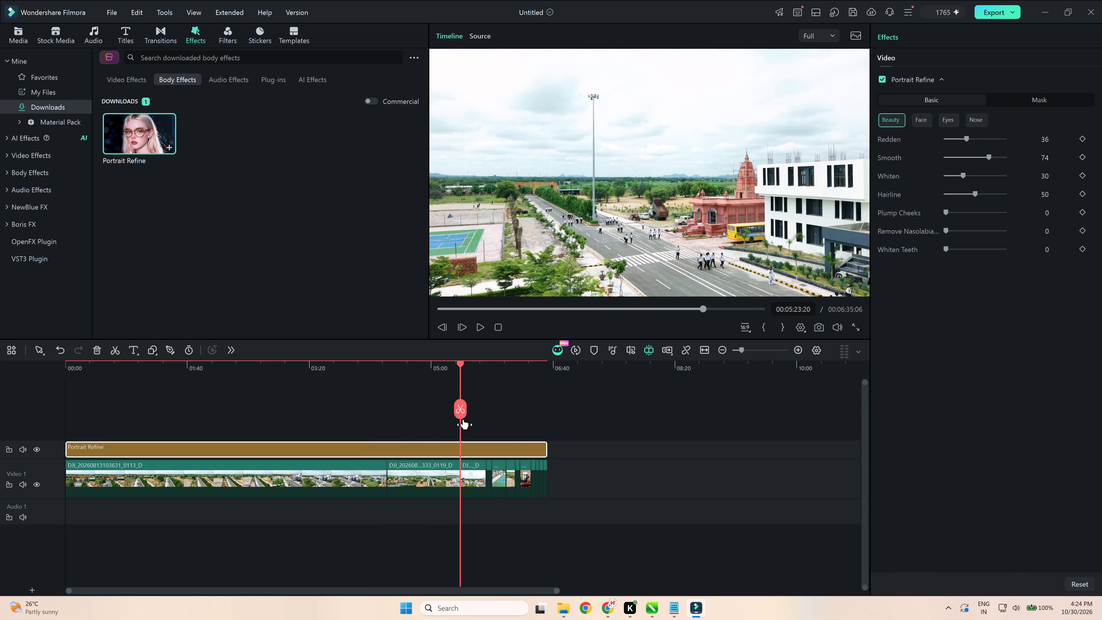
left_click_drag(463, 419, 513, 428)
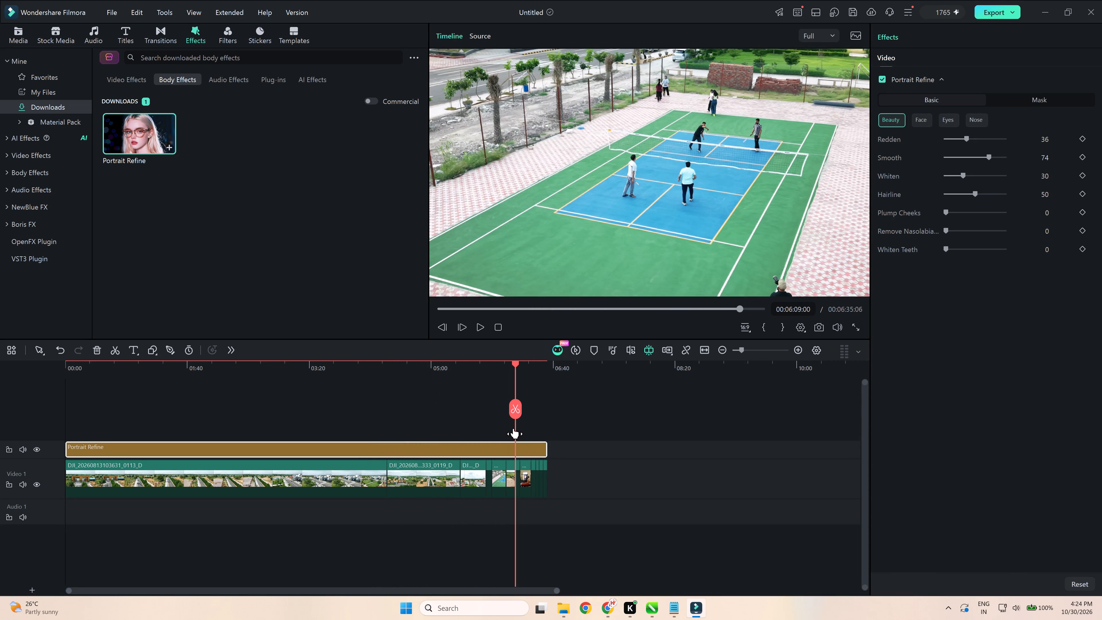
left_click_drag(513, 428, 539, 429)
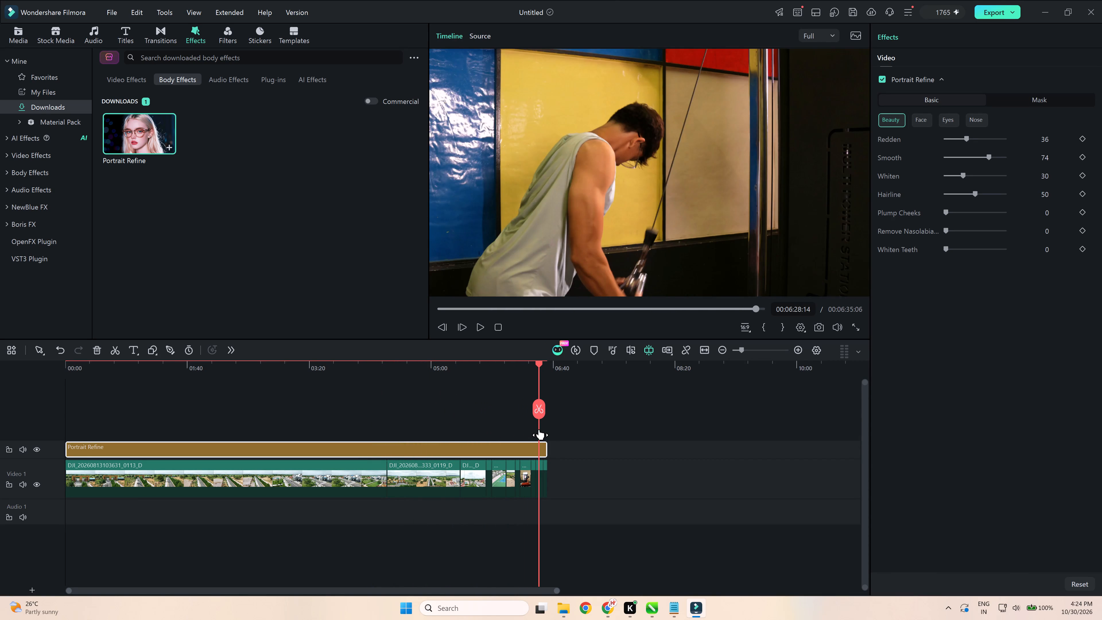
Scrub back from the gym clips through the drone footage to the start of the timeline to review the sequence.
left_click_drag(539, 429, 447, 431)
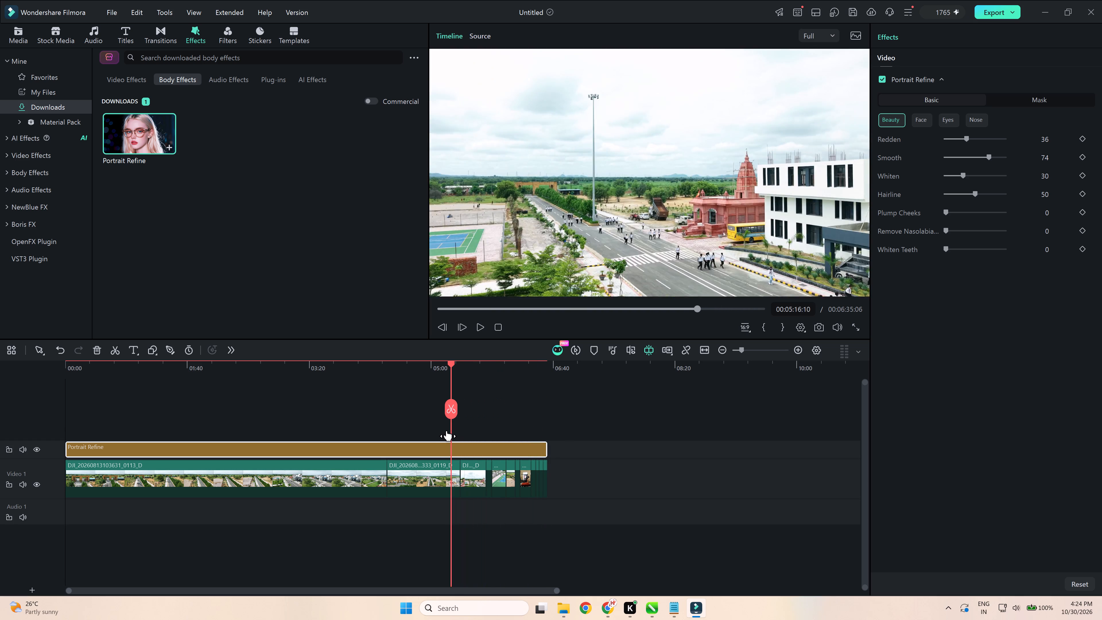
left_click_drag(447, 431, 416, 433)
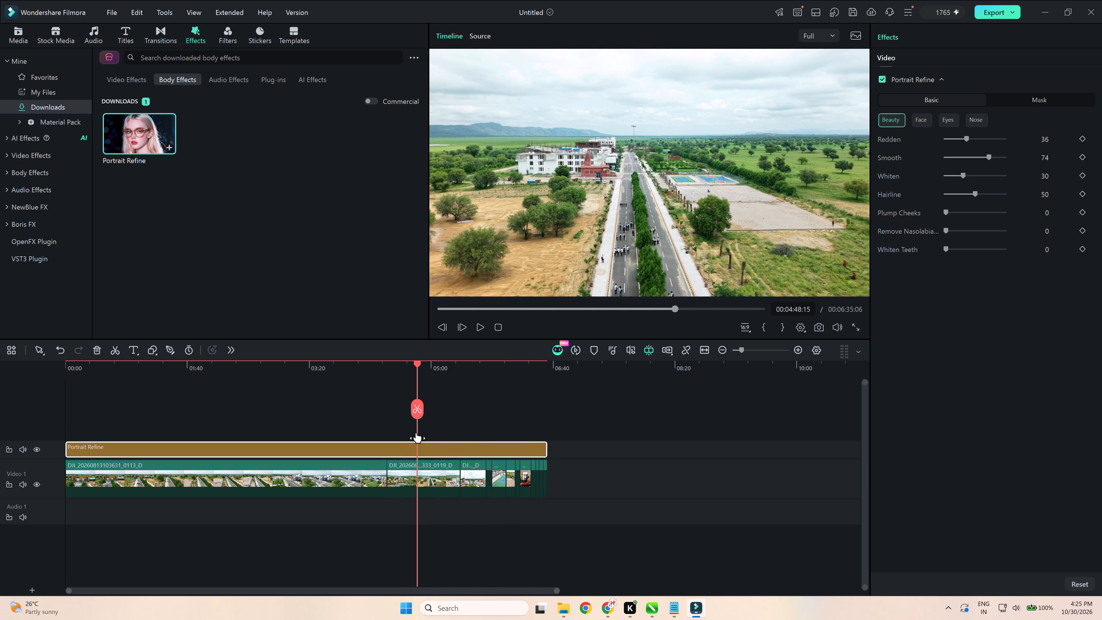
left_click_drag(416, 433, 403, 433)
left_click(382, 368)
left_click_drag(383, 365, 386, 370)
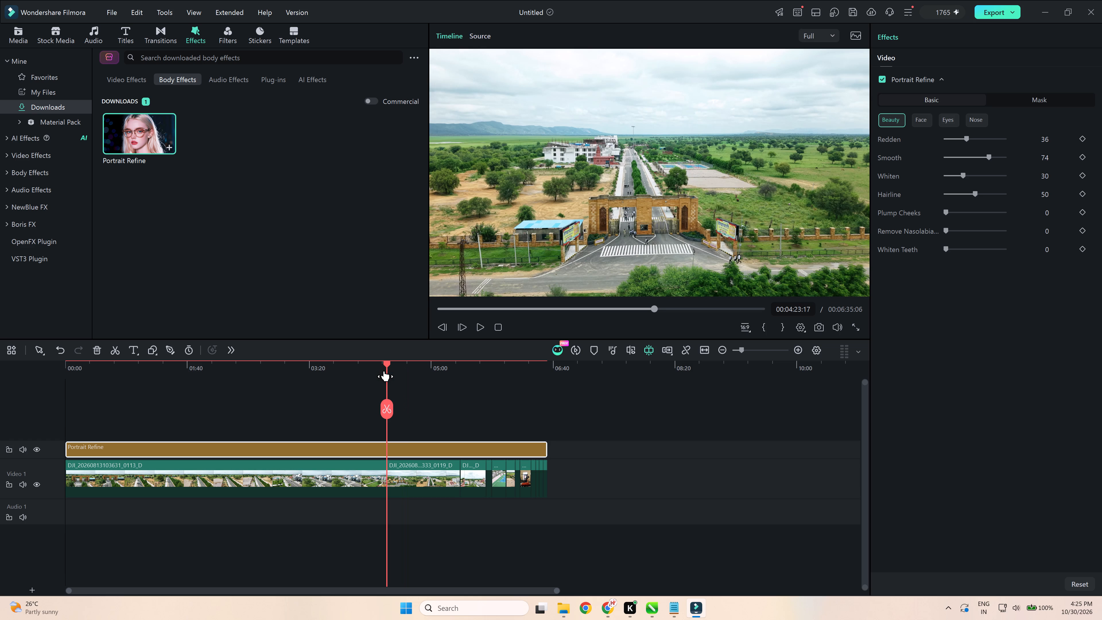
left_click(339, 367)
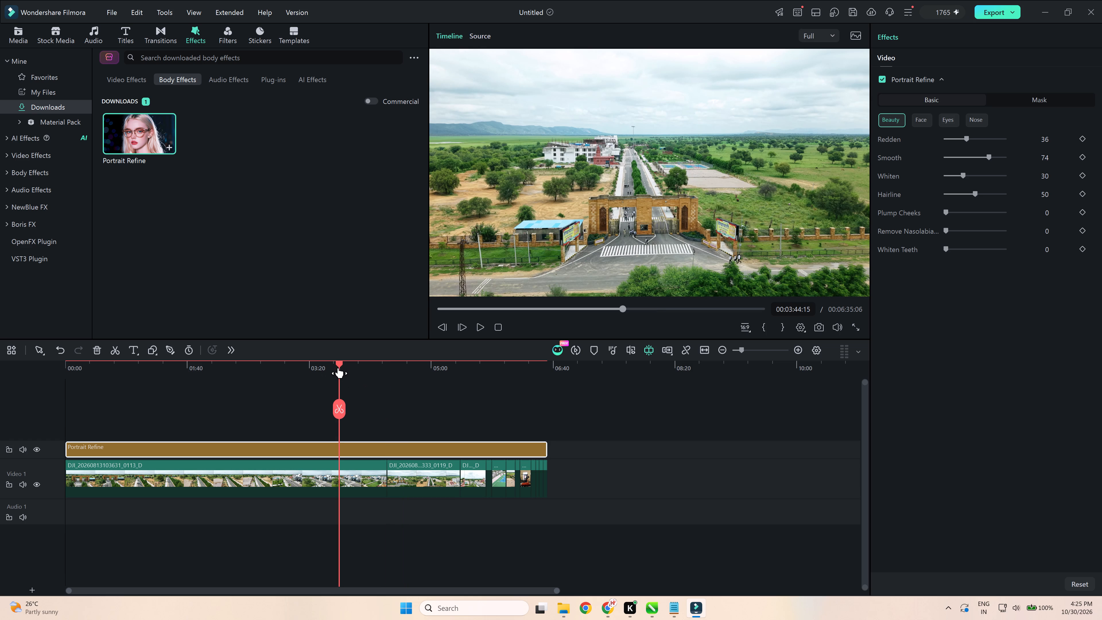
left_click(255, 370)
left_click_drag(255, 366, 196, 373)
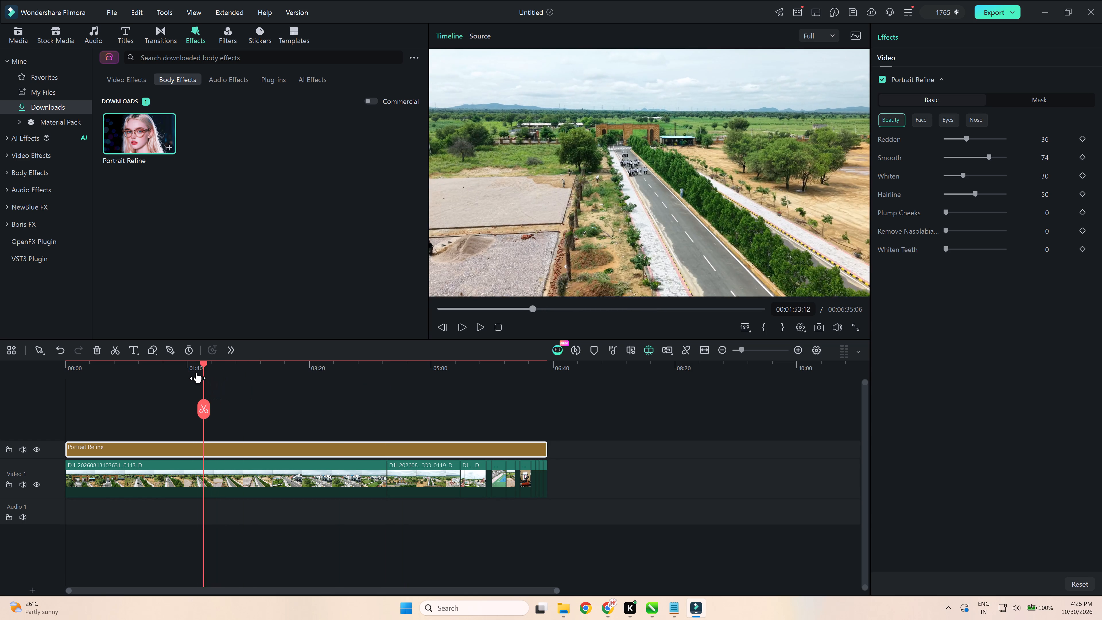
left_click_drag(196, 373, 19, 373)
key("space")
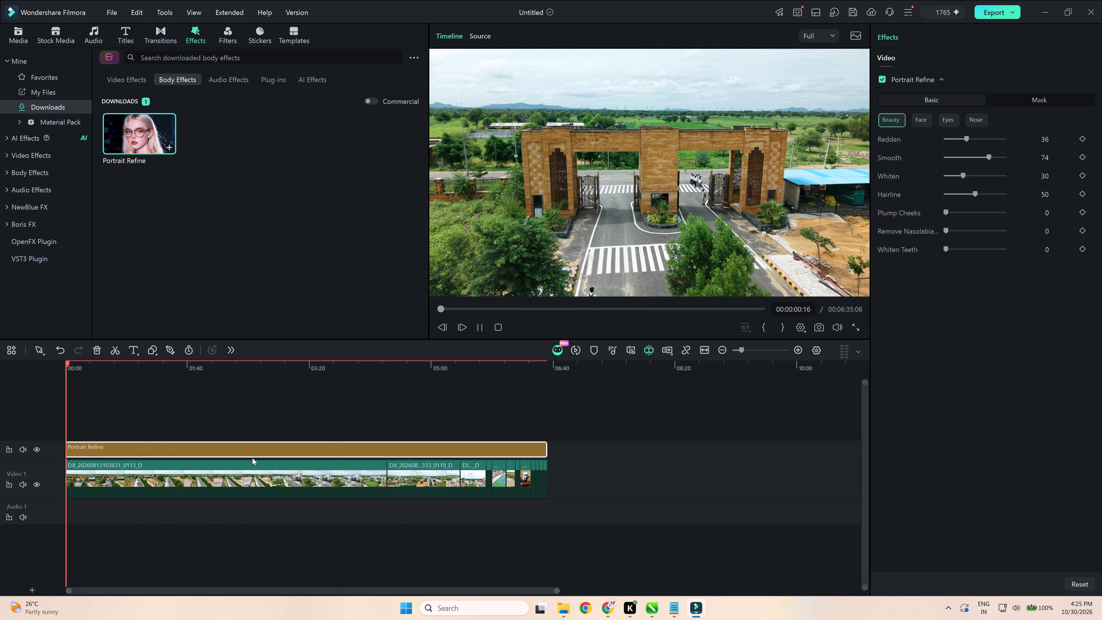
Check the opening 0113 drone clip, delete it from the video track, and close the gap it leaves.
left_click(262, 476)
left_click(321, 369)
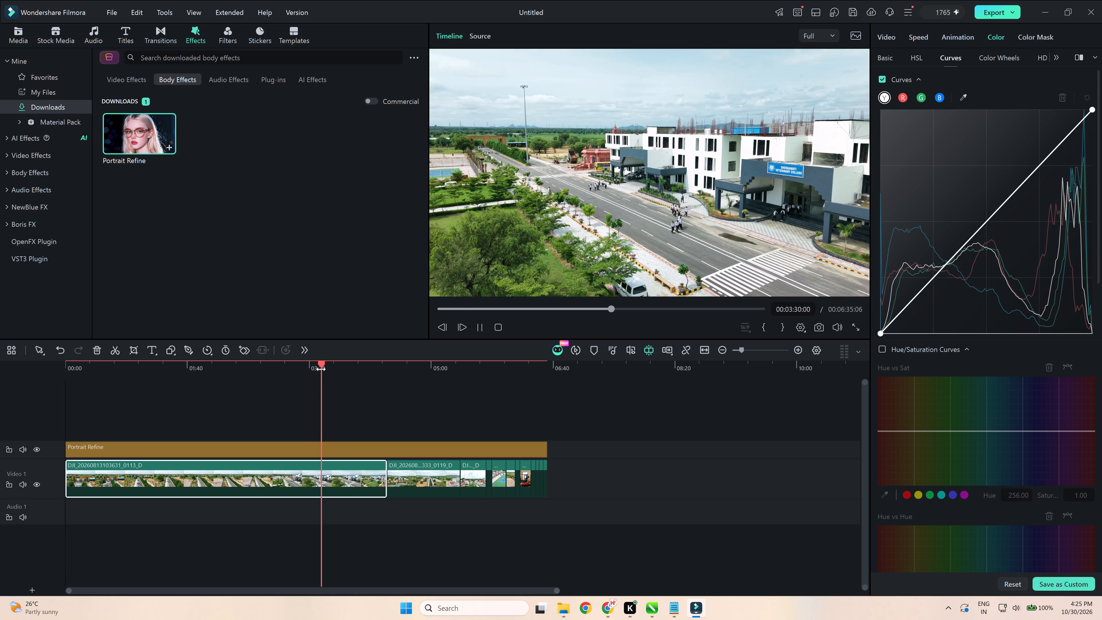
left_click(311, 369)
left_click(293, 371)
left_click(278, 372)
left_click(251, 373)
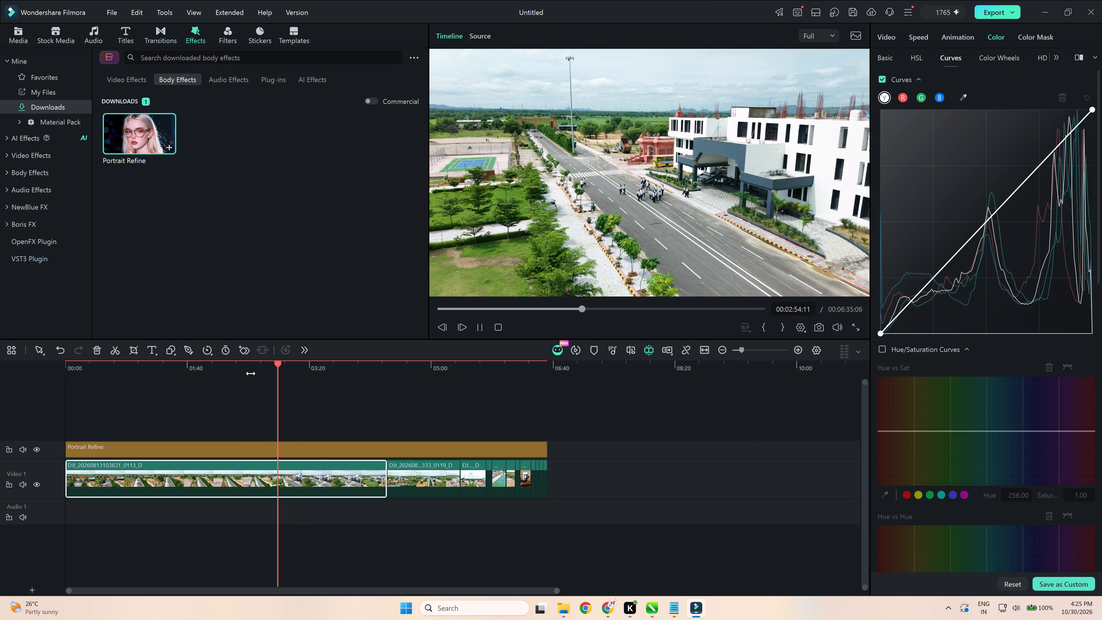
left_click(284, 496)
key("Delete")
left_click(298, 487)
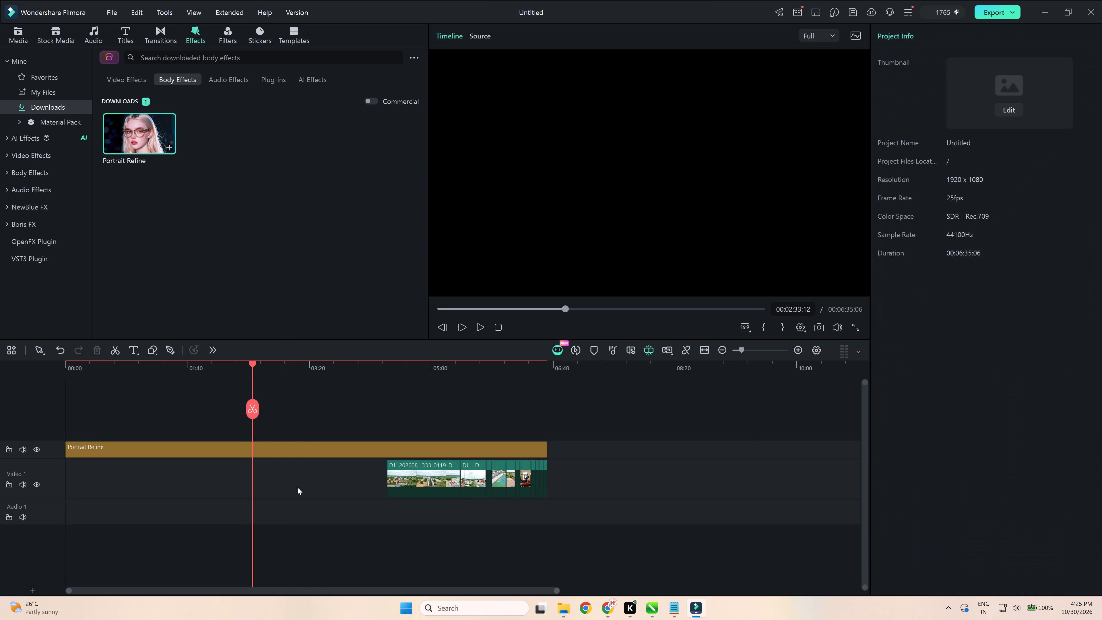
key("Delete")
Trim about 14 seconds off the start of the 0119 drone clip and close the gap before it.
key("space")
scroll(221, 497, "up", 6, "ctrl")
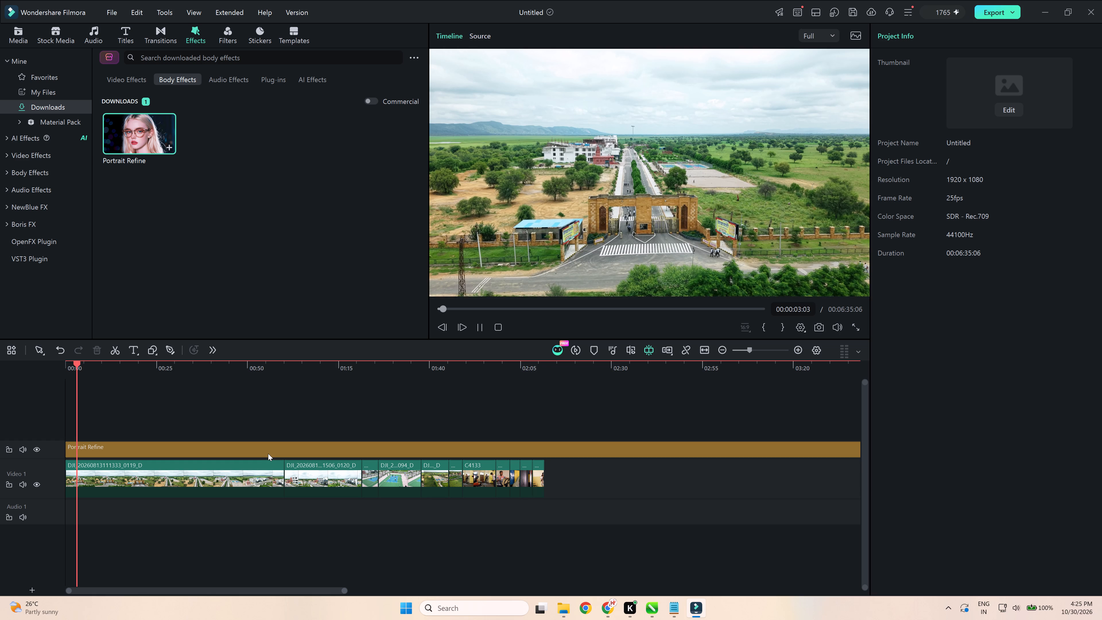
left_click(165, 363)
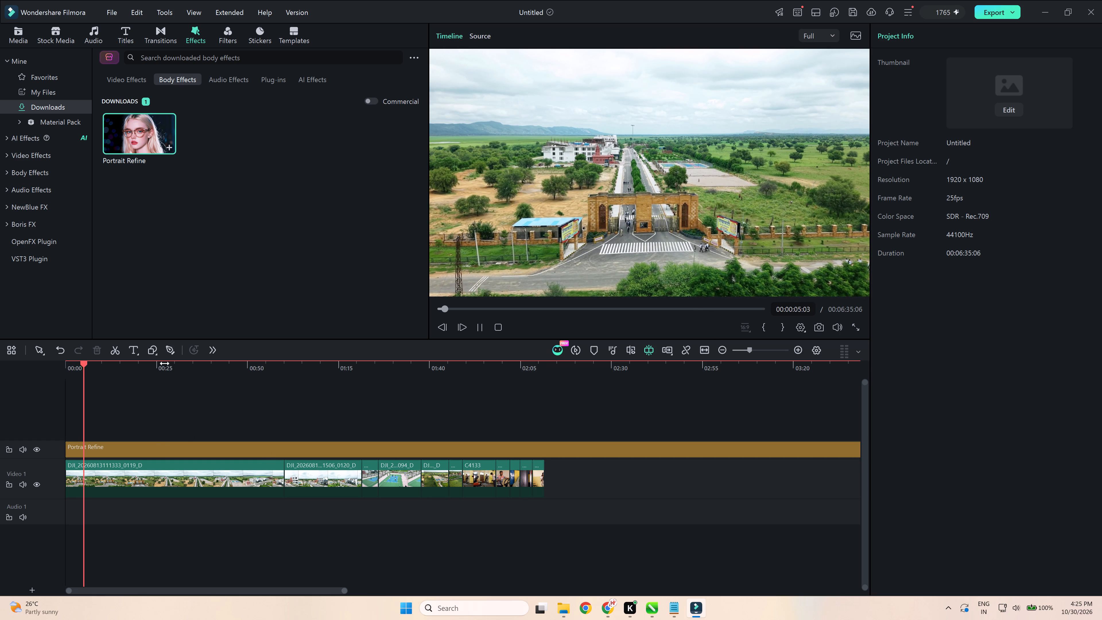
left_click(134, 369)
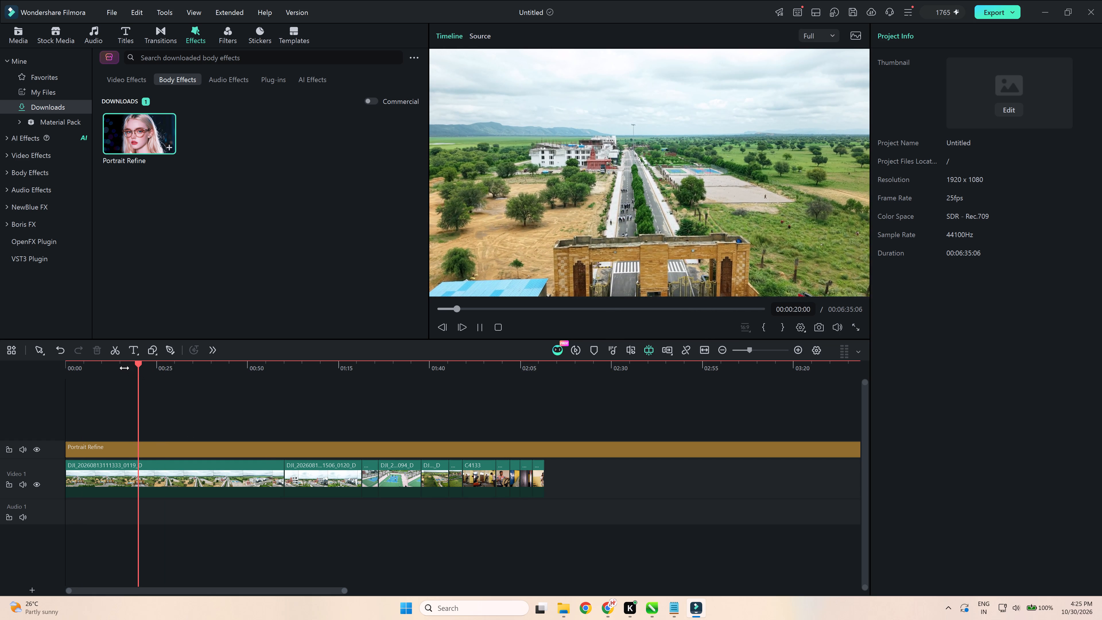
left_click(125, 368)
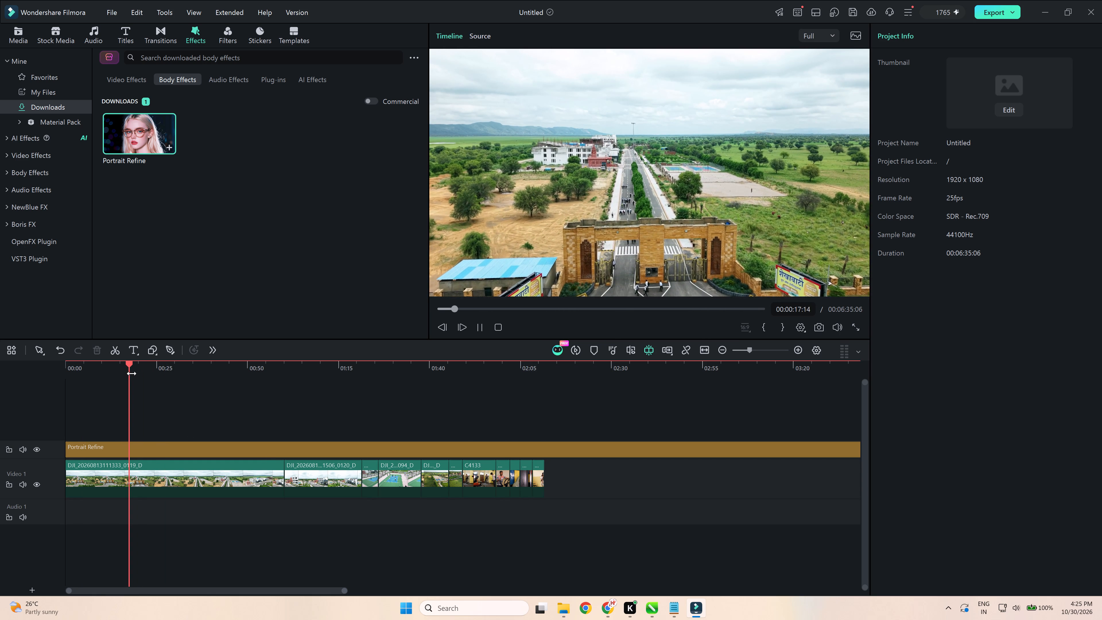
left_click(115, 371)
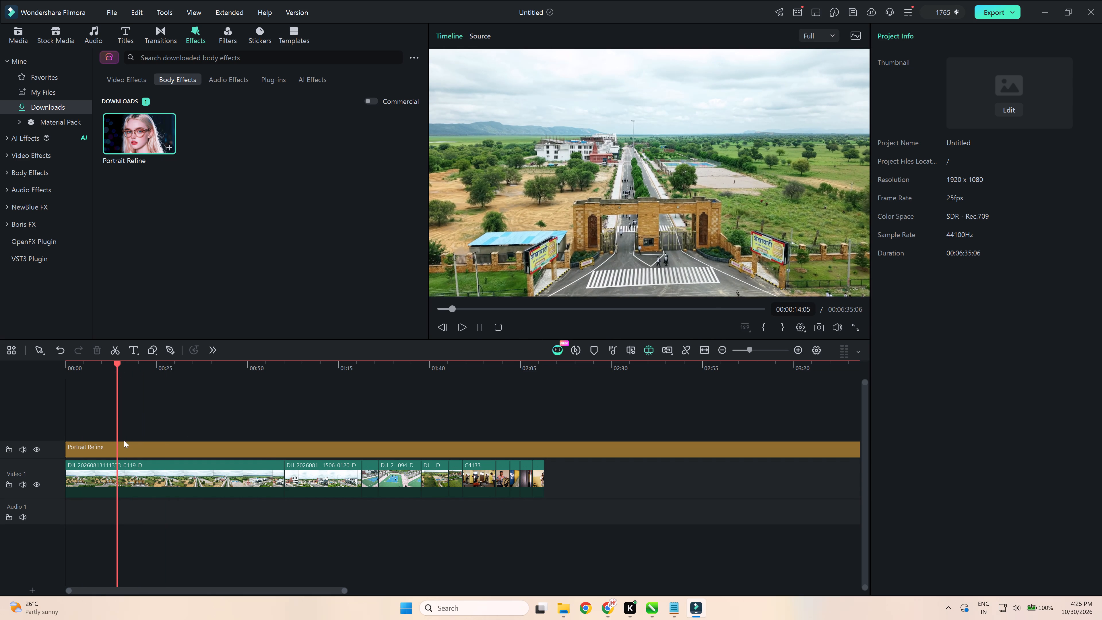
key("space")
left_click(123, 489)
left_click_drag(67, 475, 112, 489)
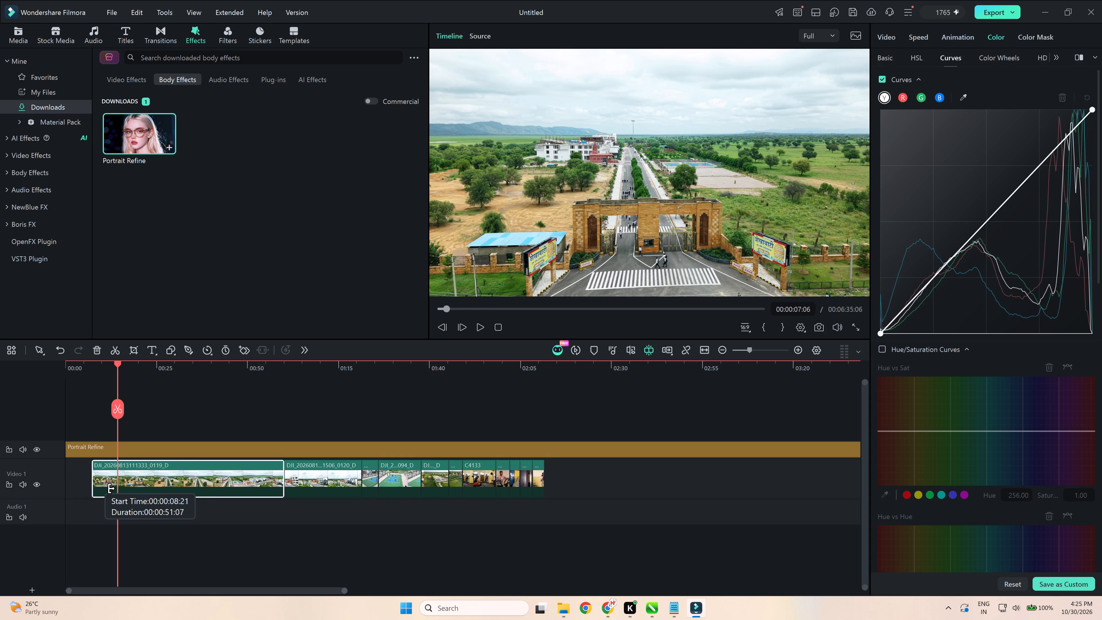
left_click_drag(112, 489, 120, 490)
left_click(110, 478)
left_click(108, 466)
Trim the end of the 0119 drone clip to a length of about 6 seconds and close the gap after it.
key("space")
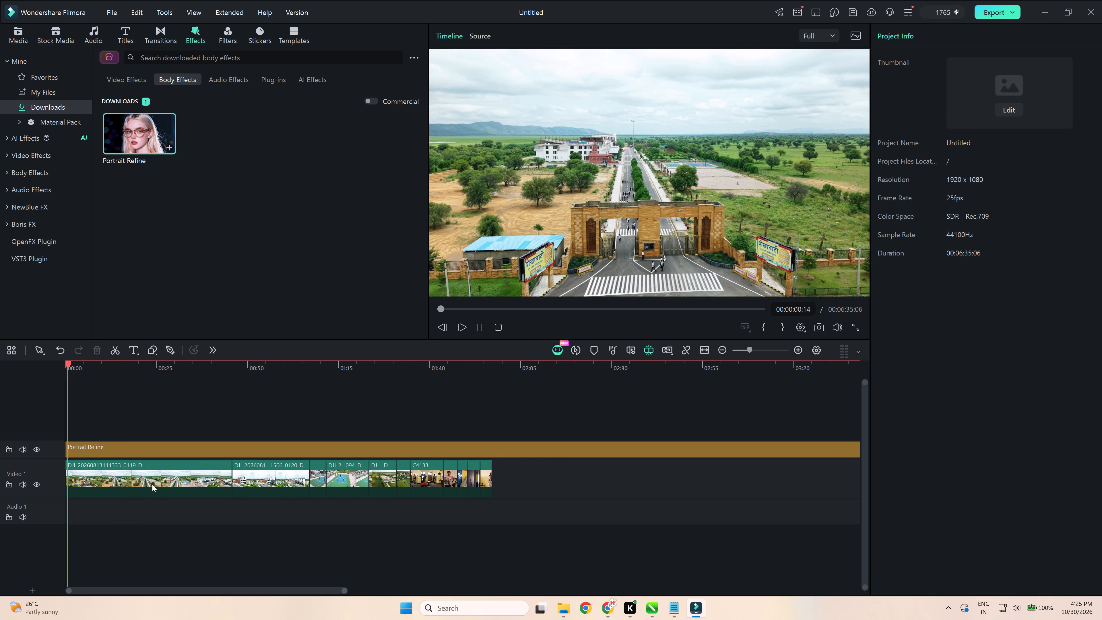
left_click(170, 483)
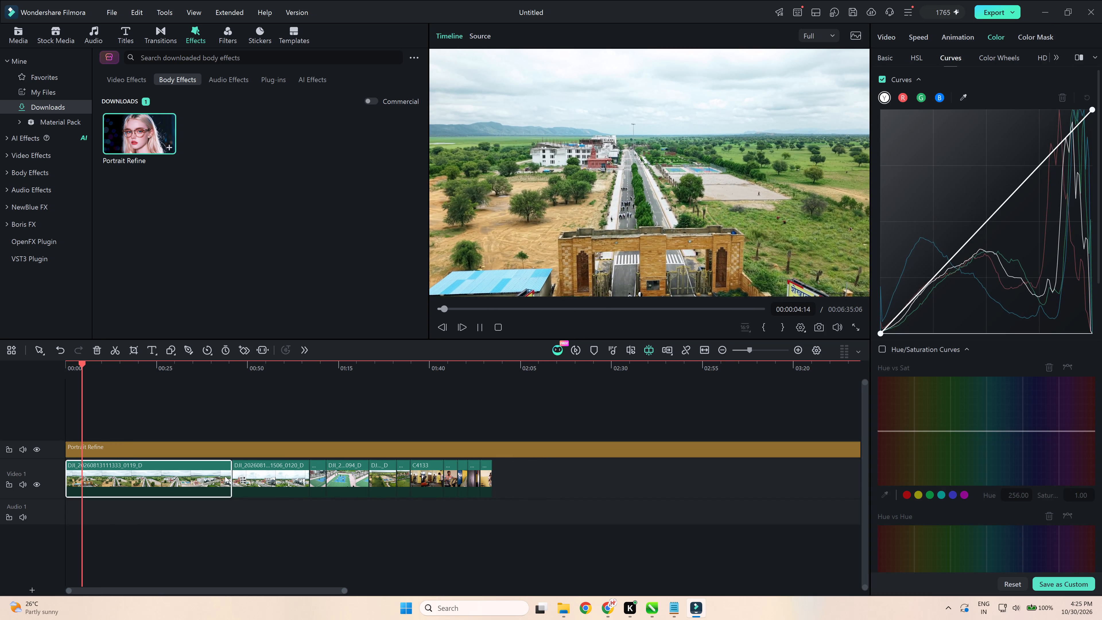
left_click_drag(230, 472, 103, 495)
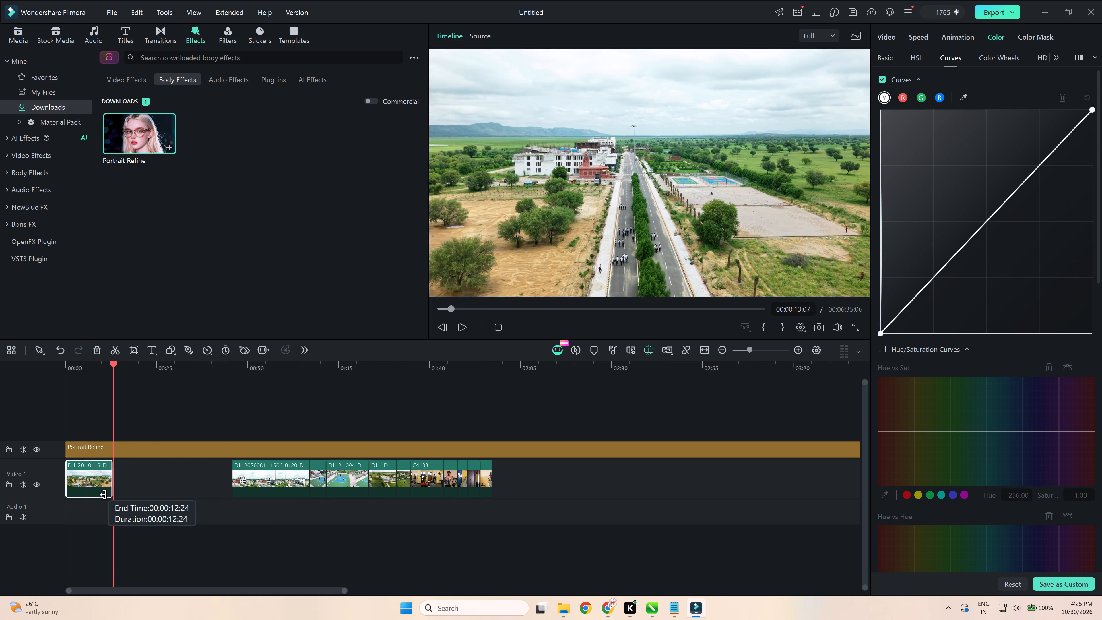
left_click_drag(103, 495, 86, 495)
left_click(151, 486)
left_click(228, 467)
Split the Portrait Refine effect at the end of the last gym clip, 00:01:17:08, and delete the part beyond it.
key("space")
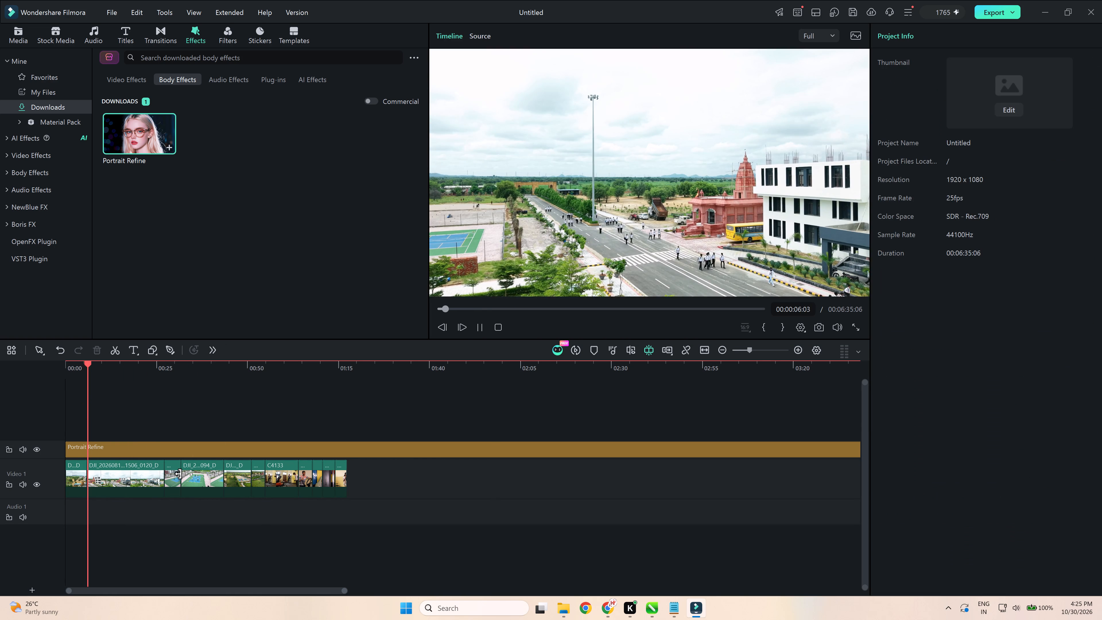
left_click(136, 372)
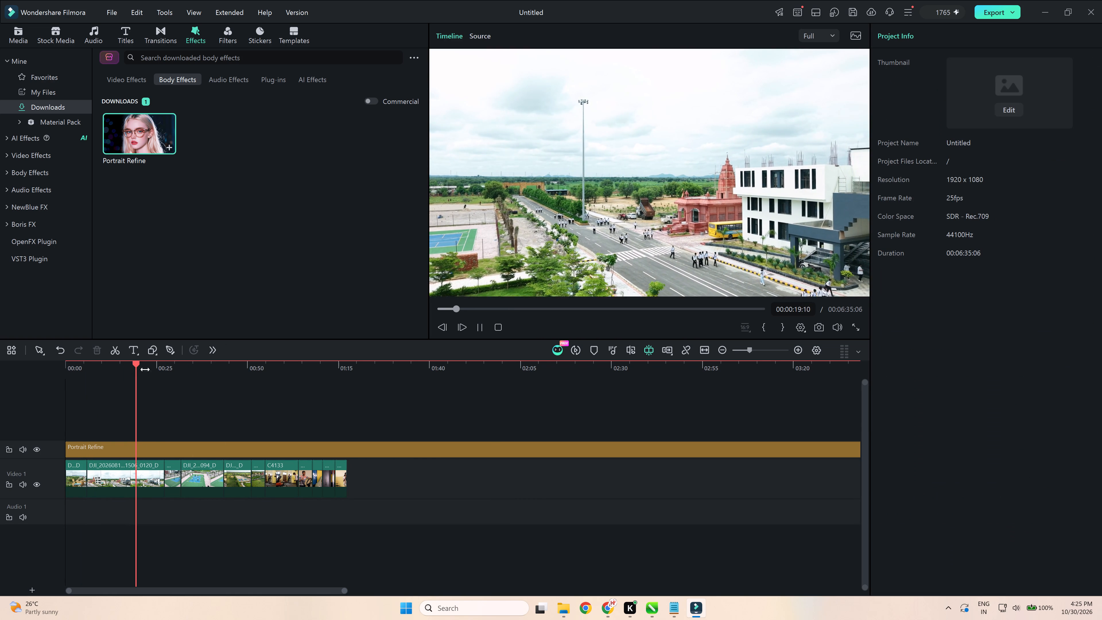
left_click(162, 369)
left_click(188, 369)
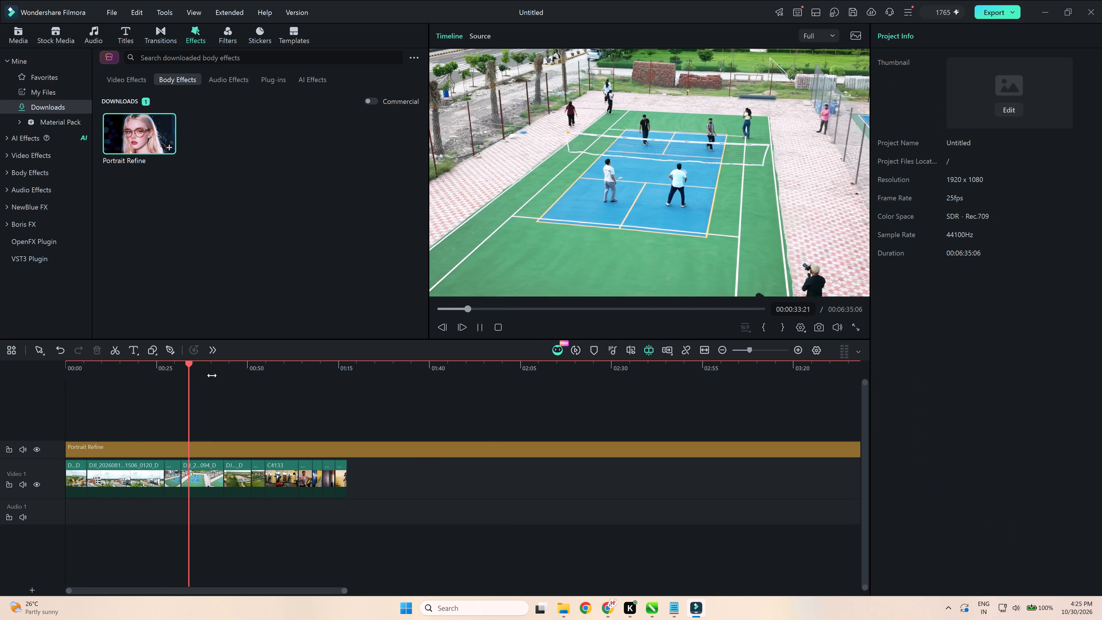
left_click(318, 364)
left_click(348, 368)
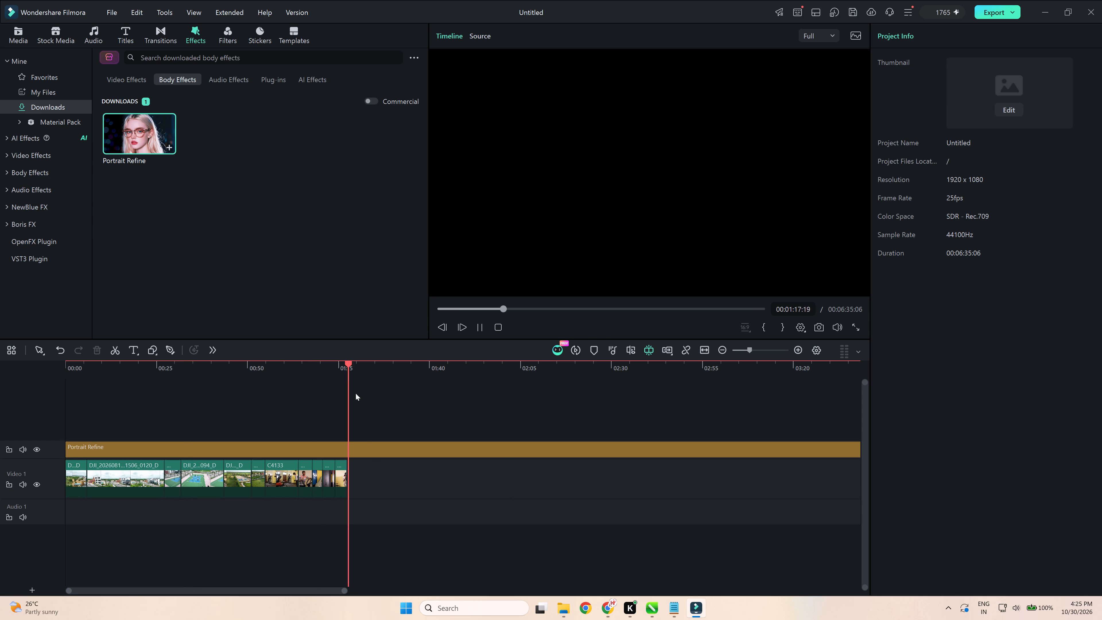
key("space")
left_click(363, 446)
left_click_drag(349, 365, 345, 374)
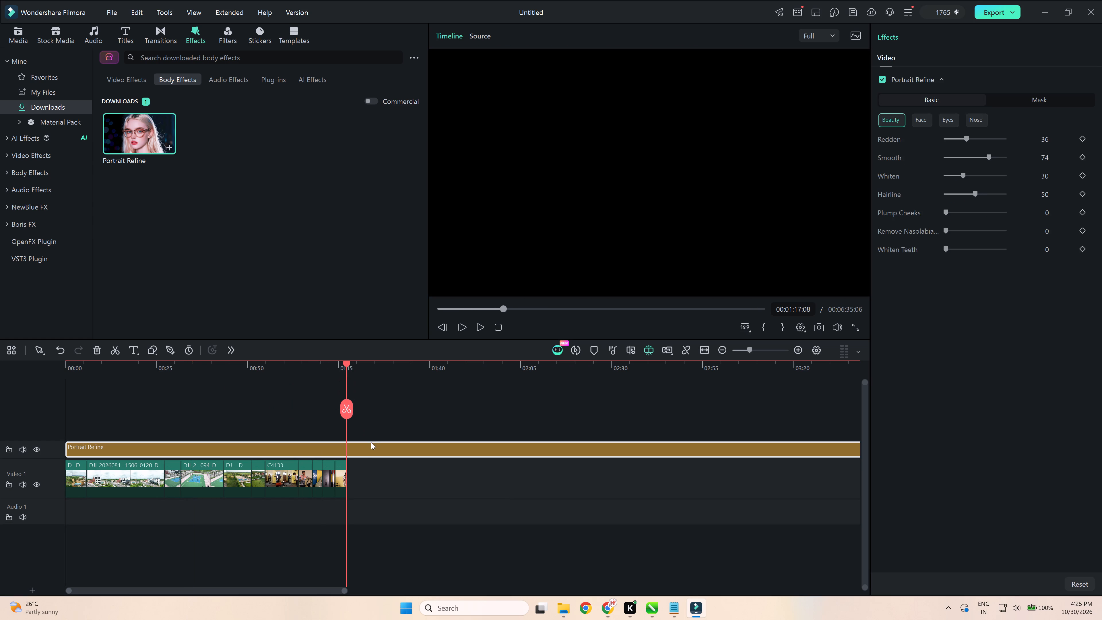
left_click(371, 442)
key("ctrl+b")
key("Delete")
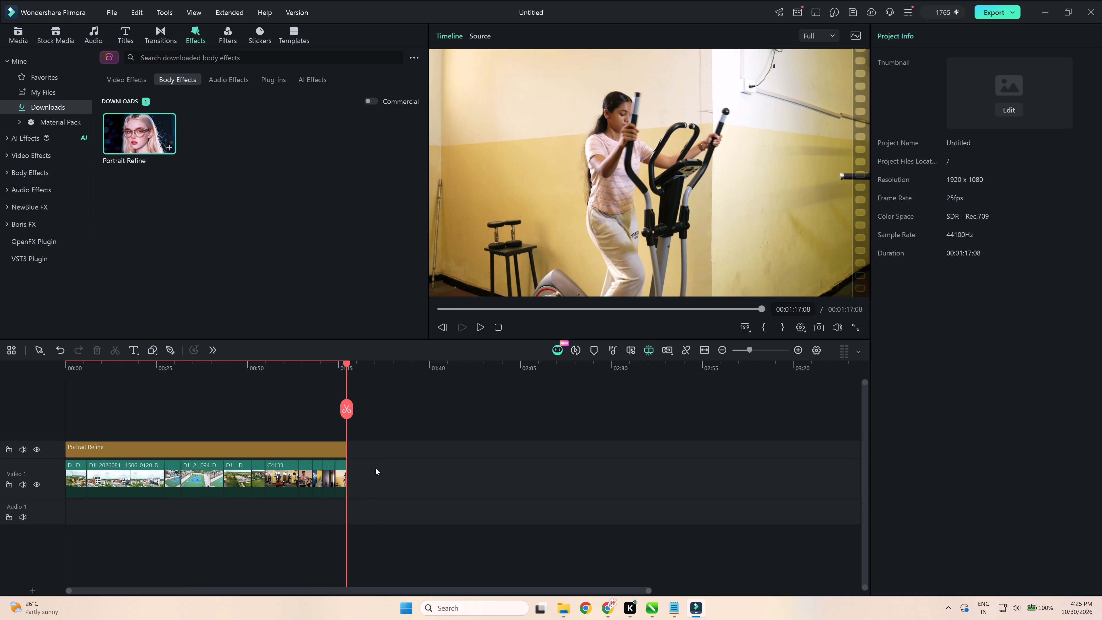
Start saving the project as a project file.
key("ctrl+s")
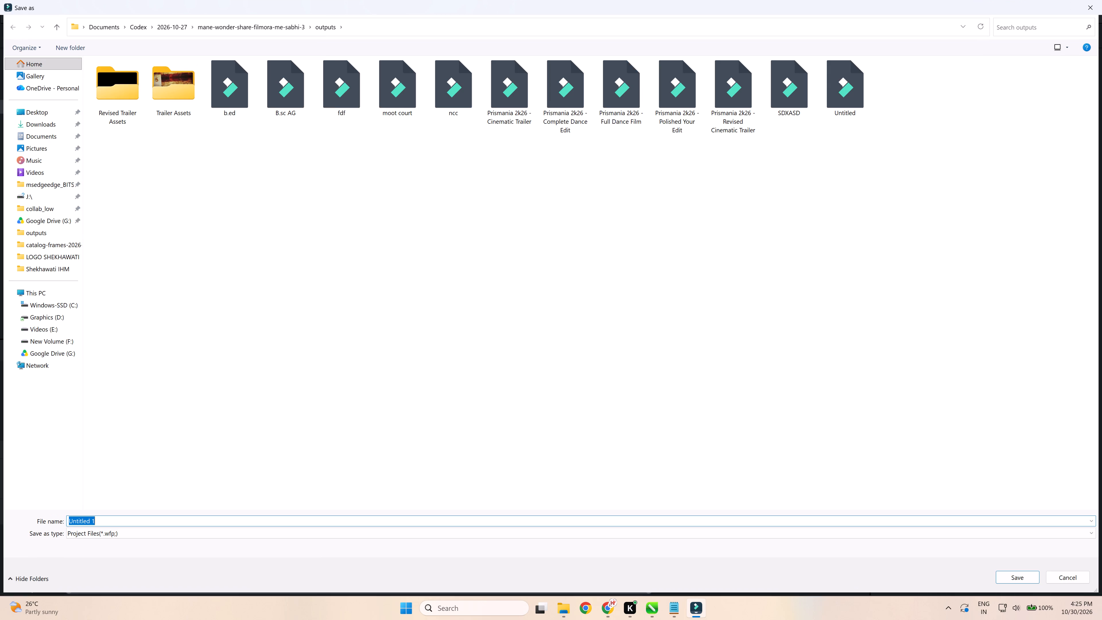
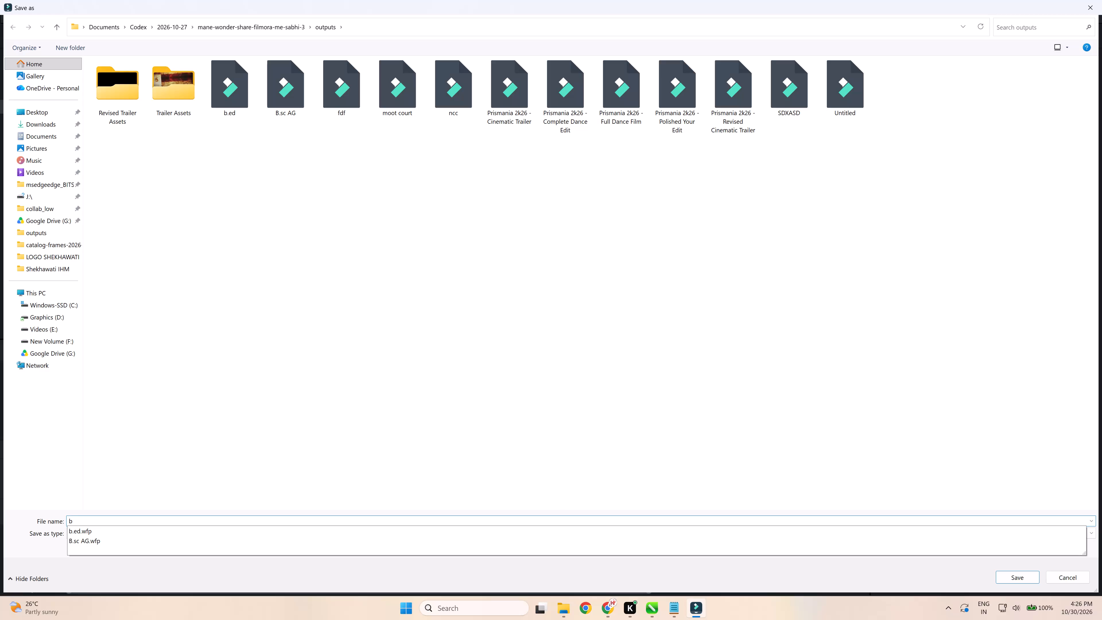
Name the project file "bhms video" and save it in the outputs folder.
key("h")
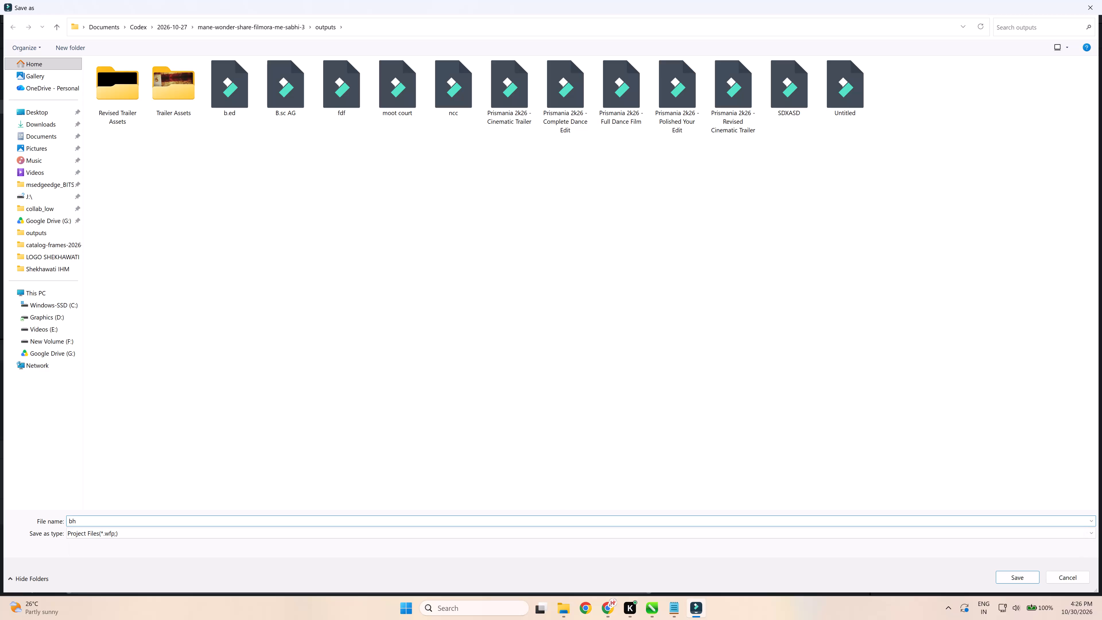
type("ms video")
key("Return")
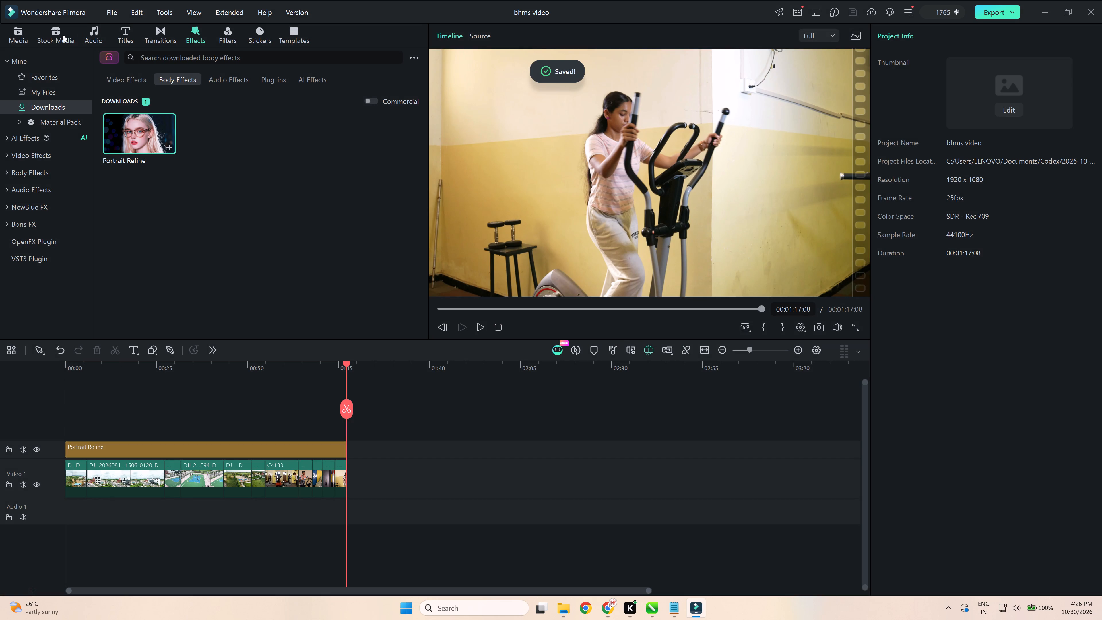
Add the SHMC, Sikar.mp4 video from the project media on a new track above Portrait Refine, starting at 00:00.
left_click(15, 36)
scroll(192, 216, "down", 14)
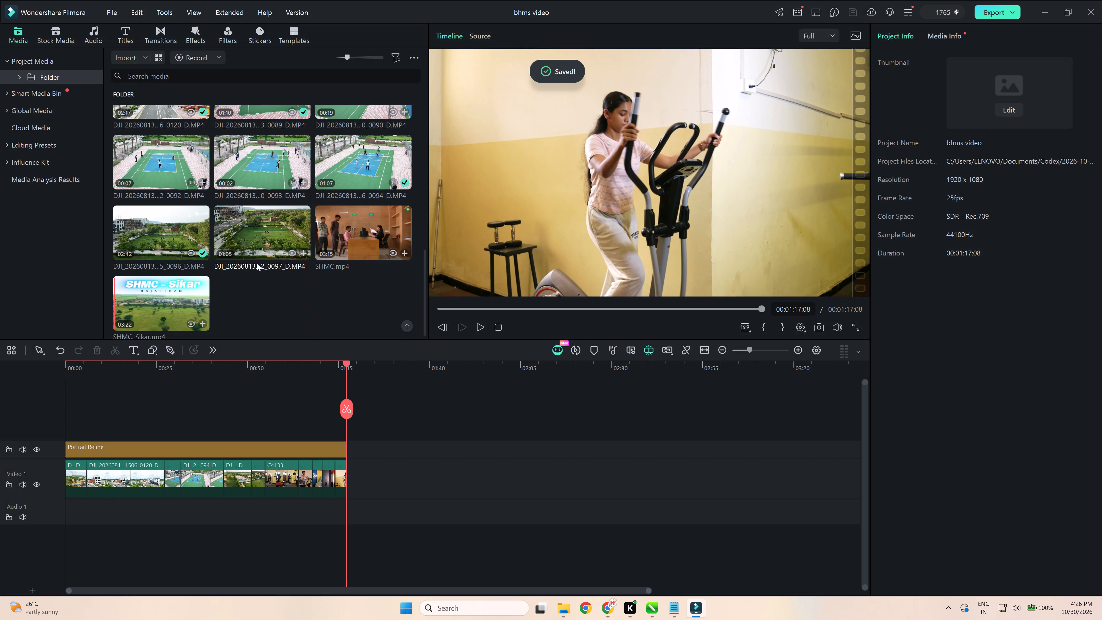
left_click(169, 285)
left_click_drag(159, 290, 88, 388)
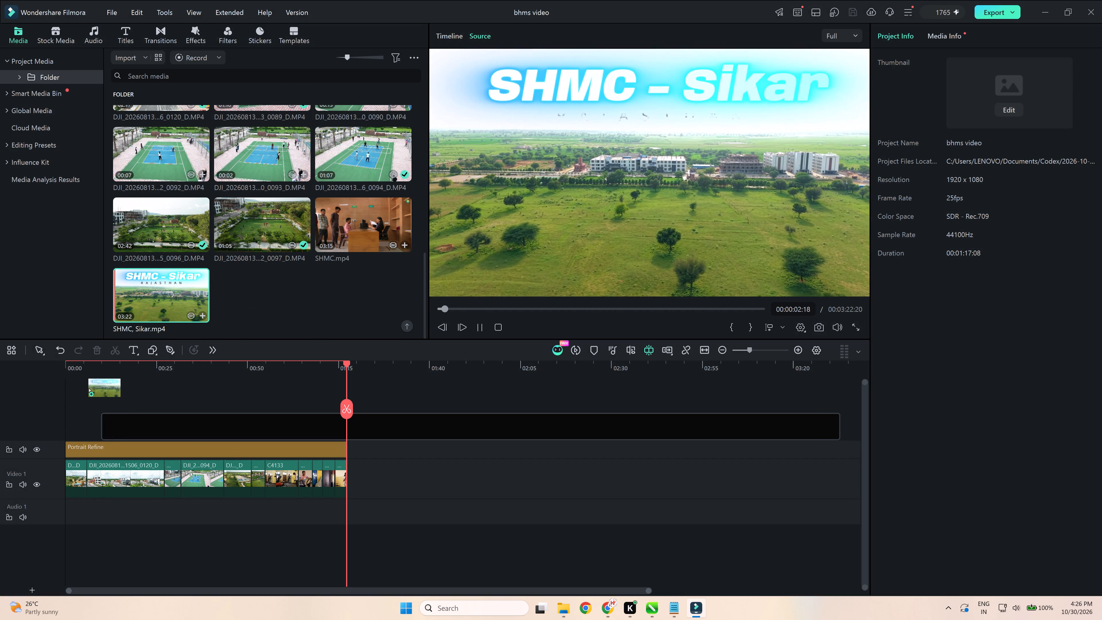
left_click_drag(88, 388, 35, 401)
Locate the anatomy model lab shot in the SHMC, Sikar clip and split the clip there at 00:01:44:12.
left_click(112, 375)
left_click_drag(112, 364, 59, 373)
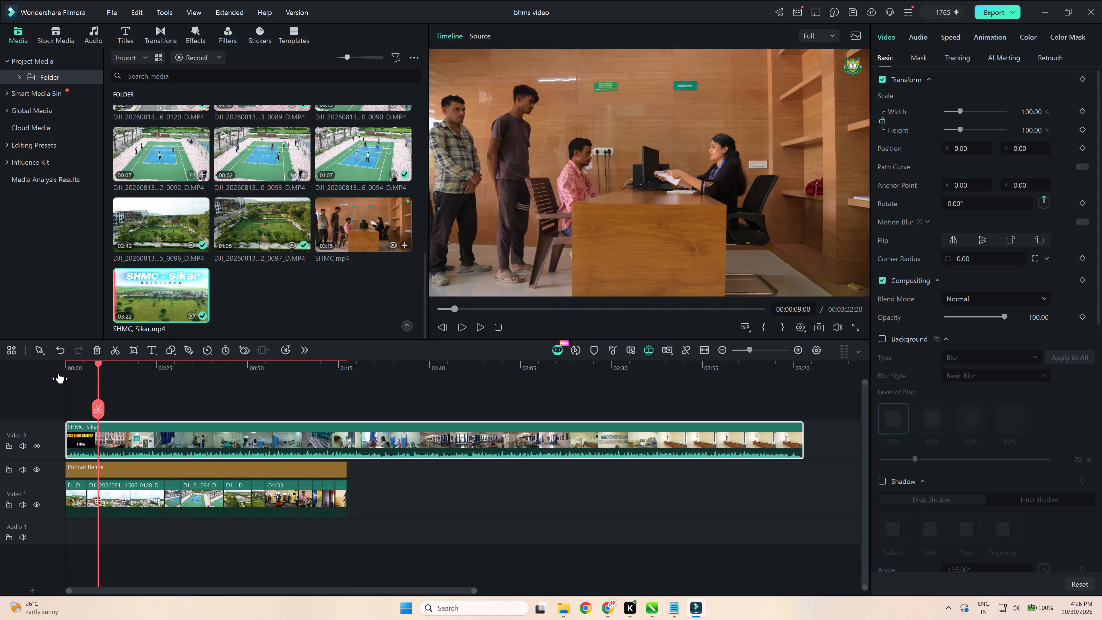
left_click_drag(59, 373, 47, 373)
key("space")
left_click(312, 371)
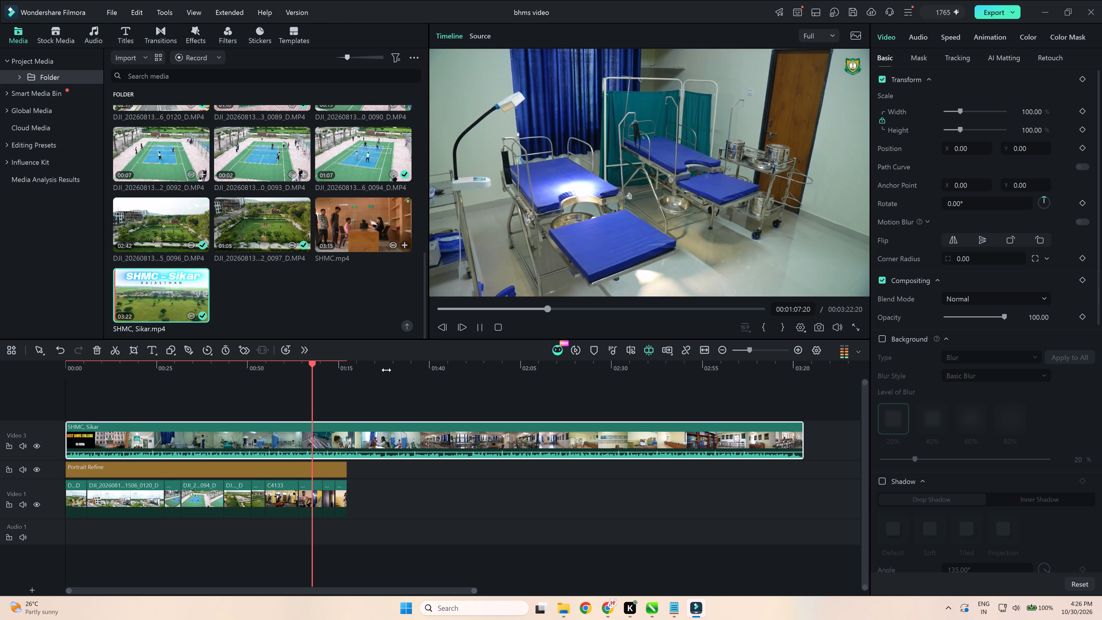
left_click(403, 371)
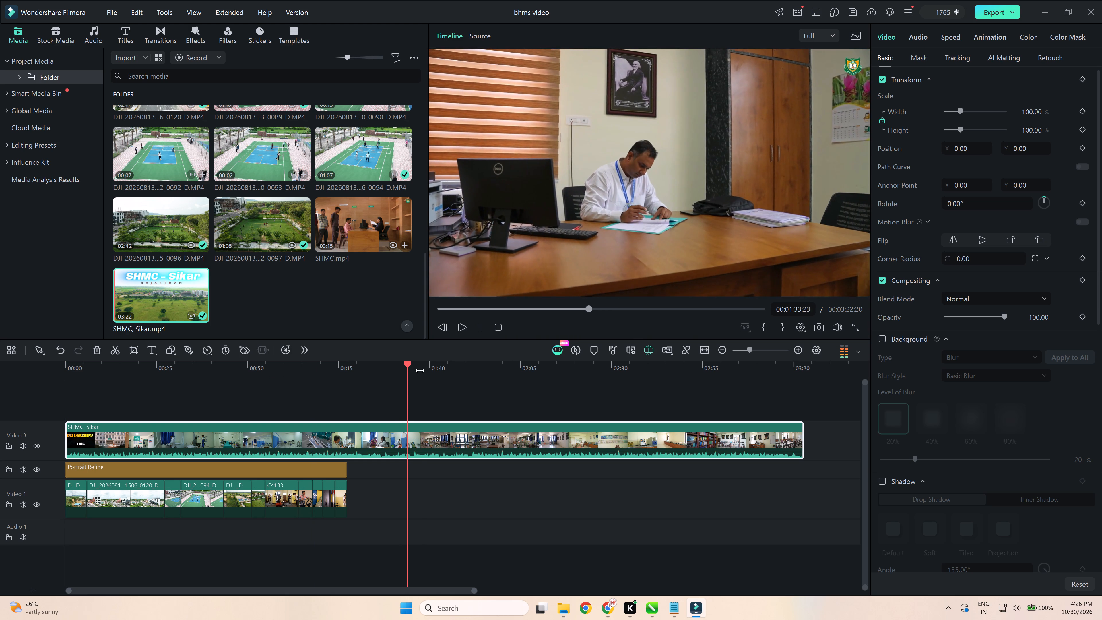
left_click(420, 371)
scroll(464, 452, "up", 3, "ctrl")
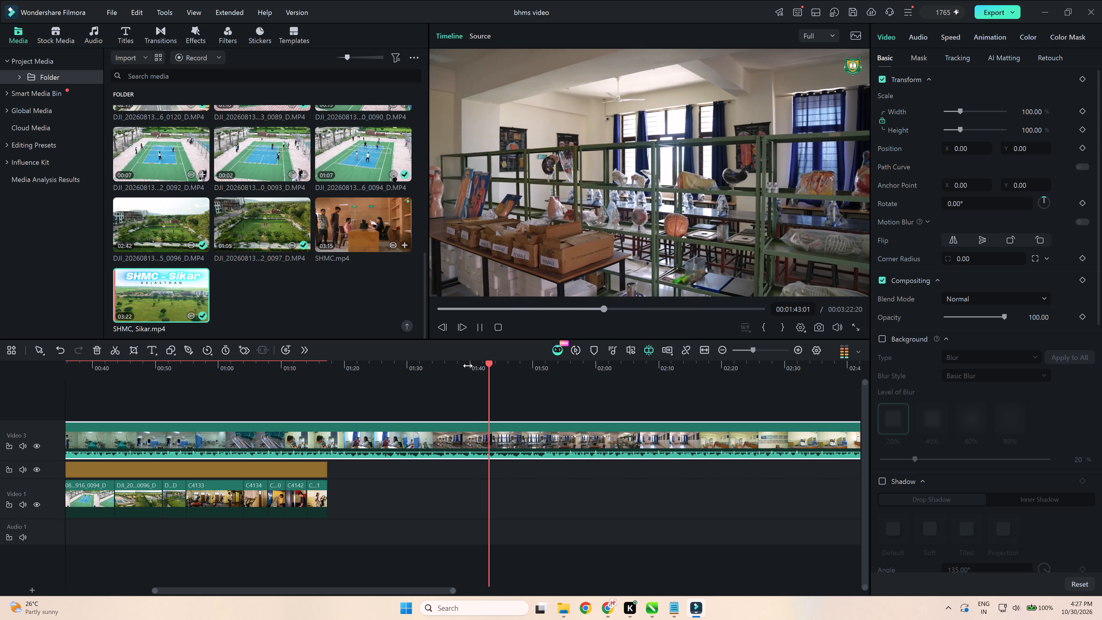
left_click(482, 367)
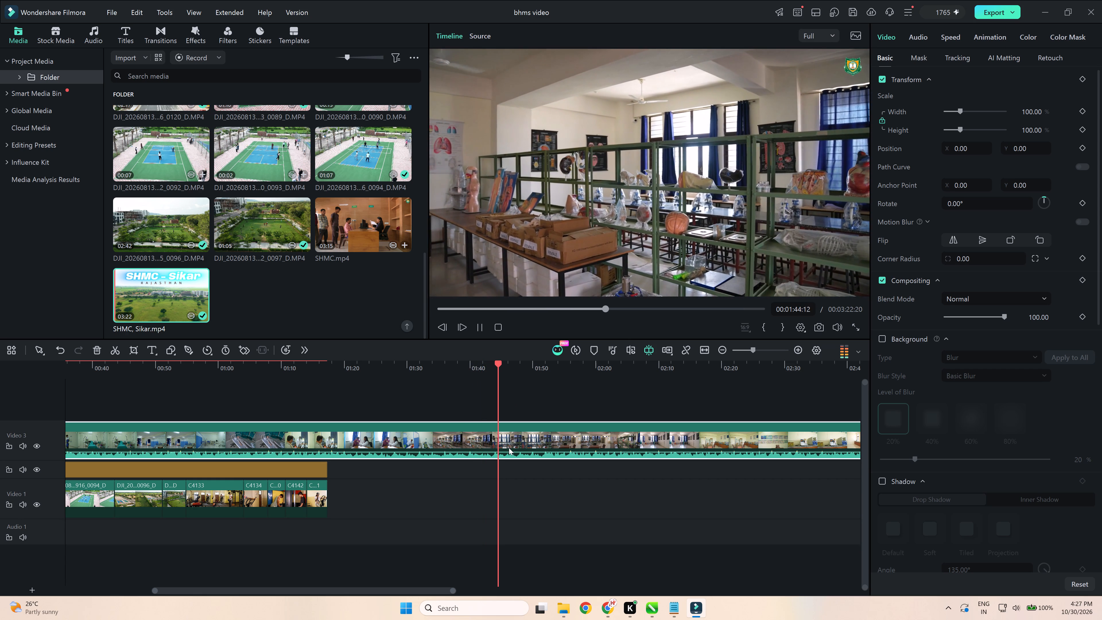
key("space")
left_click_drag(503, 365, 501, 366)
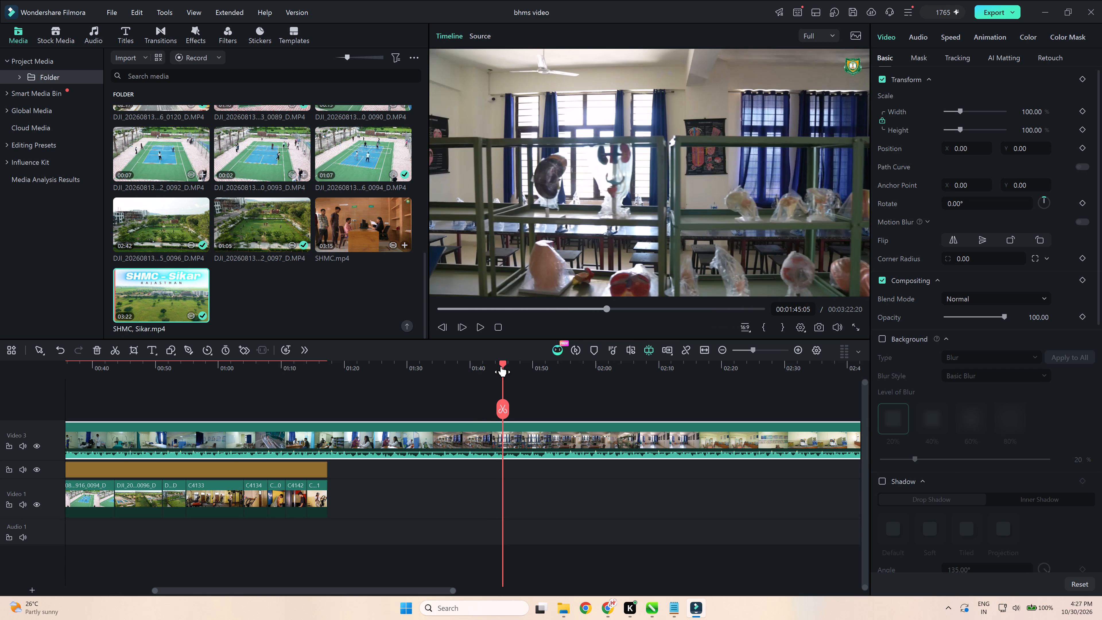
left_click_drag(501, 366, 498, 370)
left_click(508, 444)
key("ctrl+b")
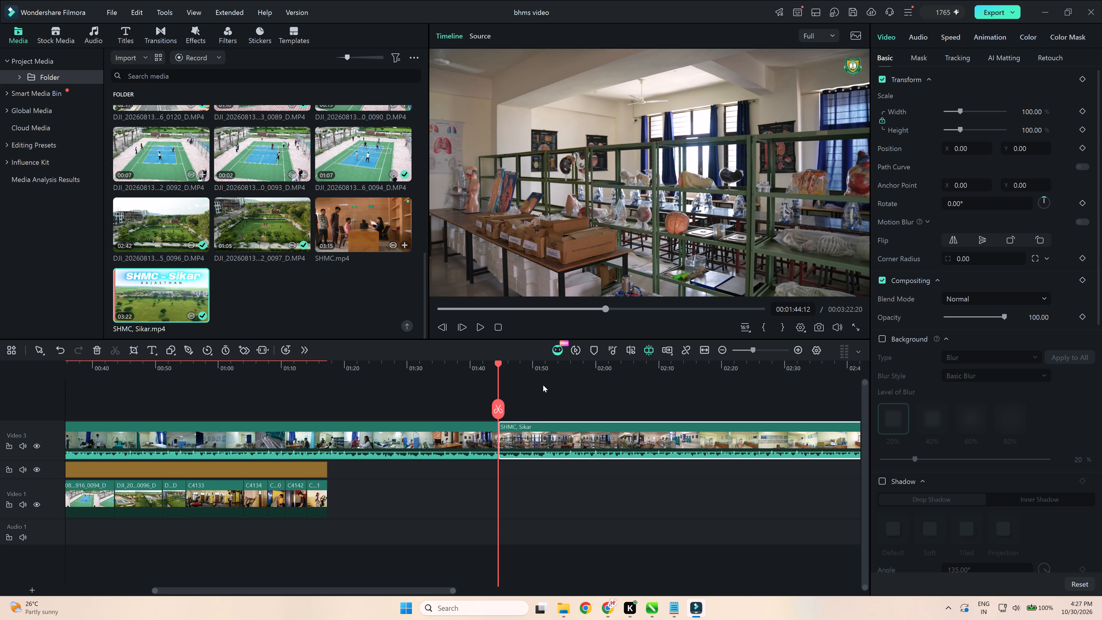
Split the SHMC, Sikar clip again where the lab footage changes to the ward room, at 00:02:07:12, and select the lab segment.
left_click(543, 368)
left_click_drag(544, 367, 584, 369)
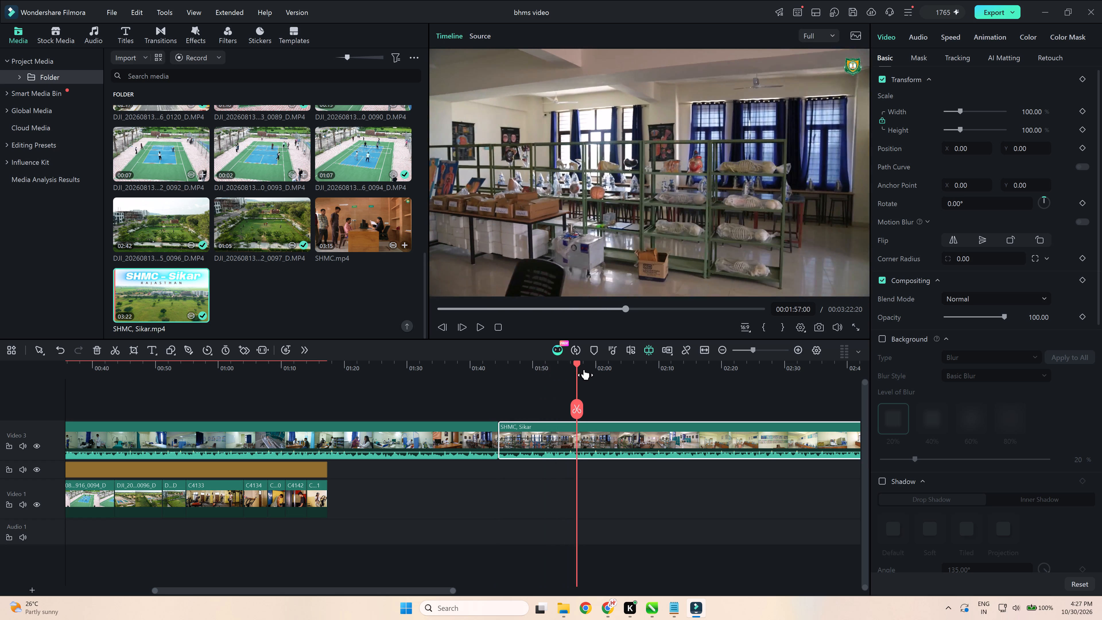
left_click_drag(584, 369, 647, 371)
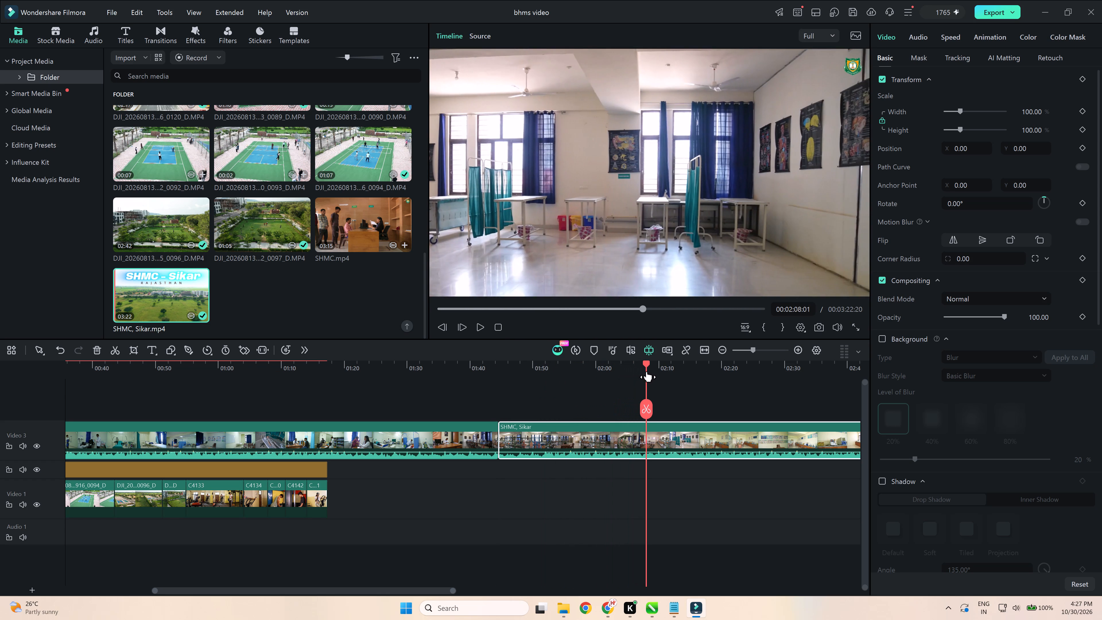
left_click_drag(647, 371, 637, 373)
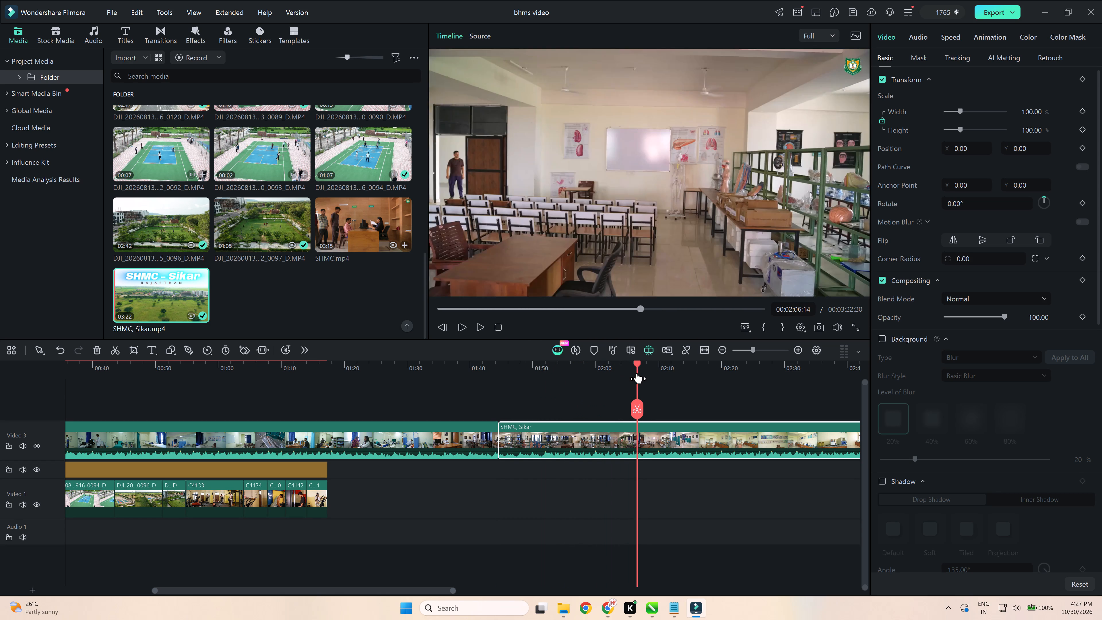
left_click_drag(637, 373, 643, 373)
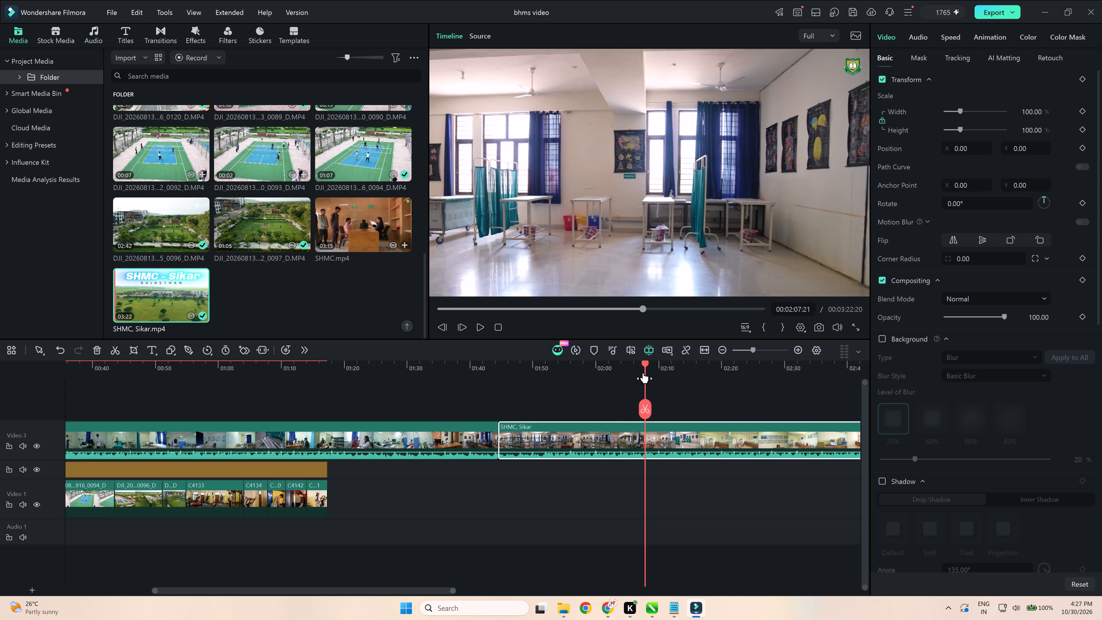
left_click_drag(643, 373, 643, 373)
left_click(612, 445)
key("ctrl+b")
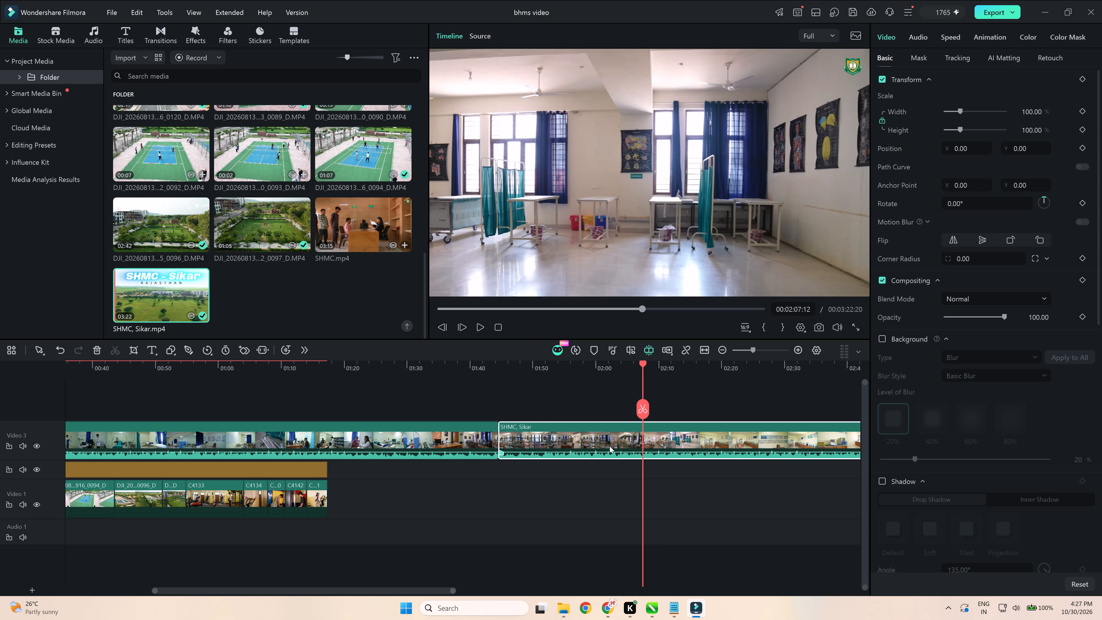
left_click(607, 448)
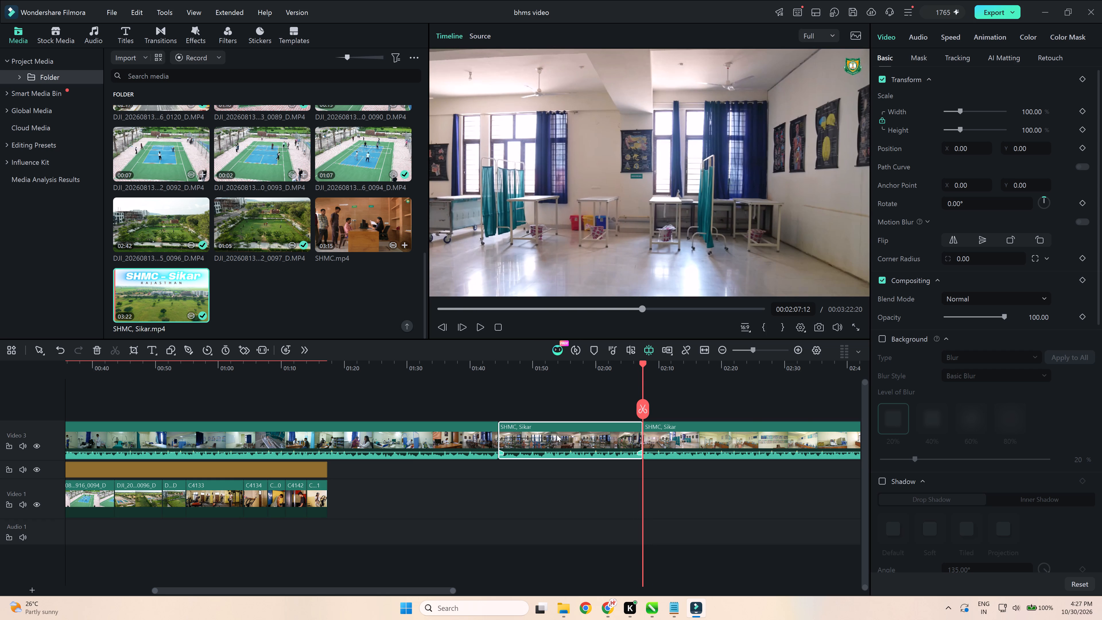
right_click(557, 435)
left_click(517, 449)
Move all drone and gym clips from Video 1 to a new track above the SHMC, Sikar clip, starting at its first split.
scroll(326, 529, "down", 3, "ctrl")
scroll(209, 508, "down", 2, "ctrl")
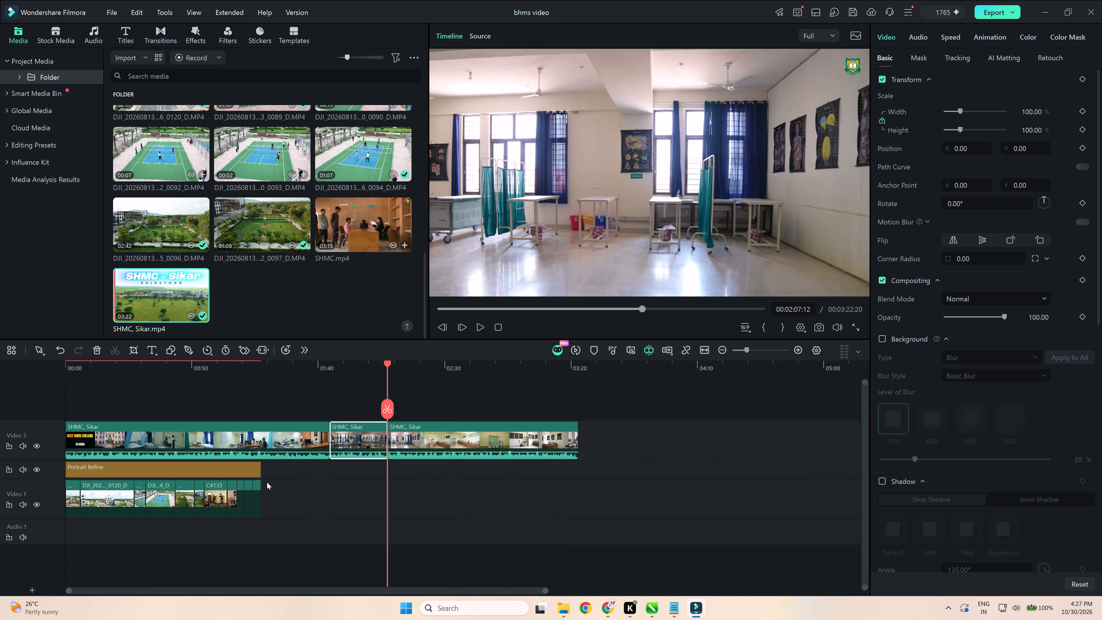
left_click(119, 370)
left_click_drag(119, 367, 68, 384)
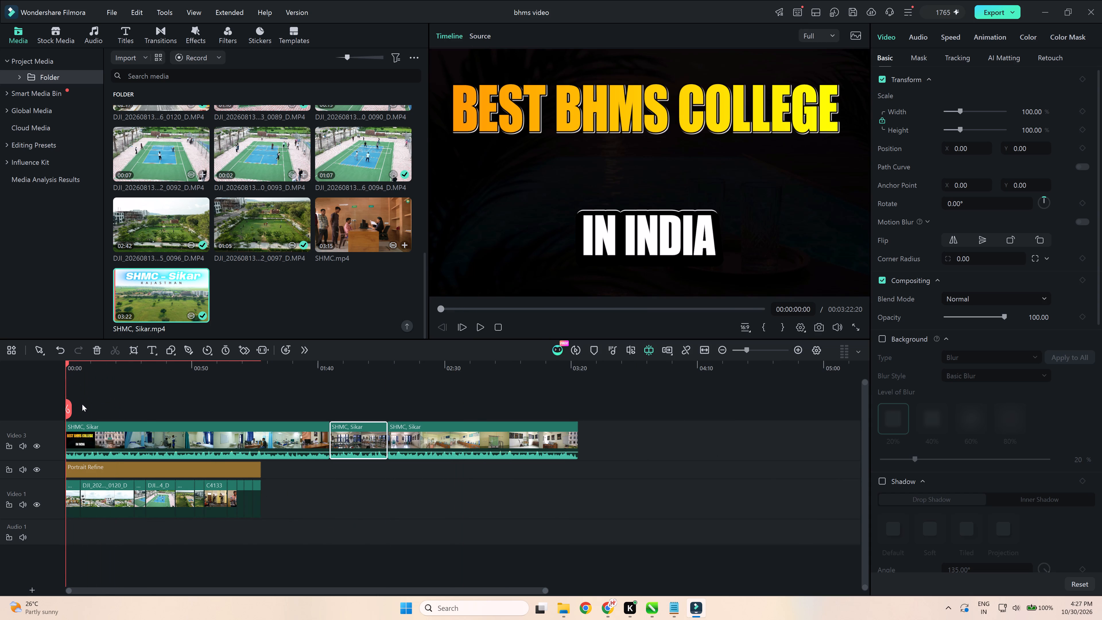
key("space")
key("space")
left_click_drag(283, 493, 58, 488)
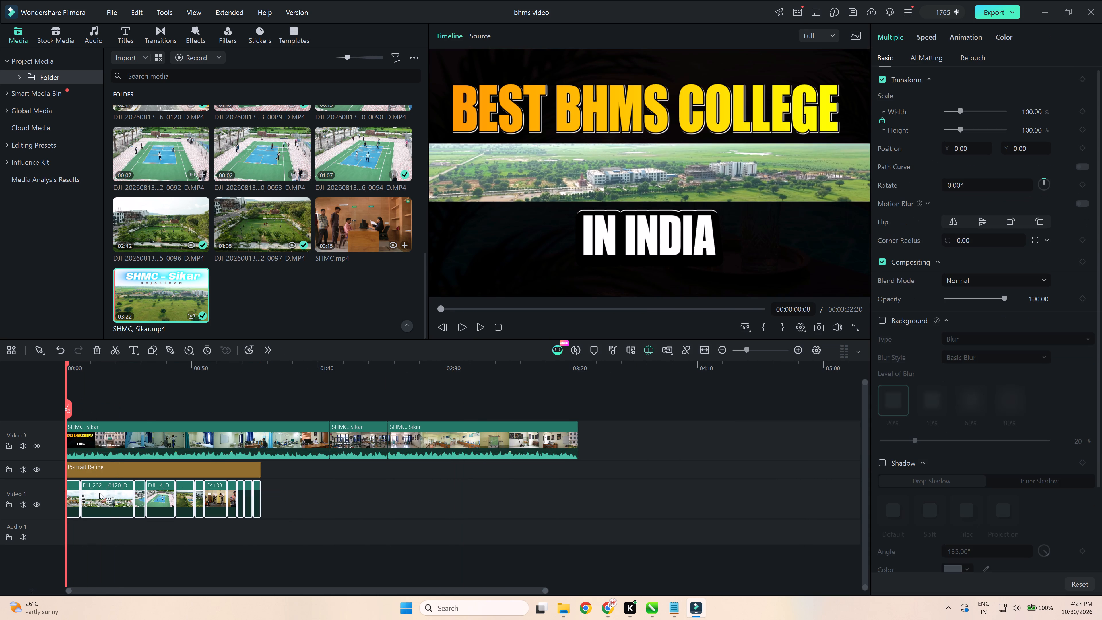
left_click_drag(119, 504, 379, 406)
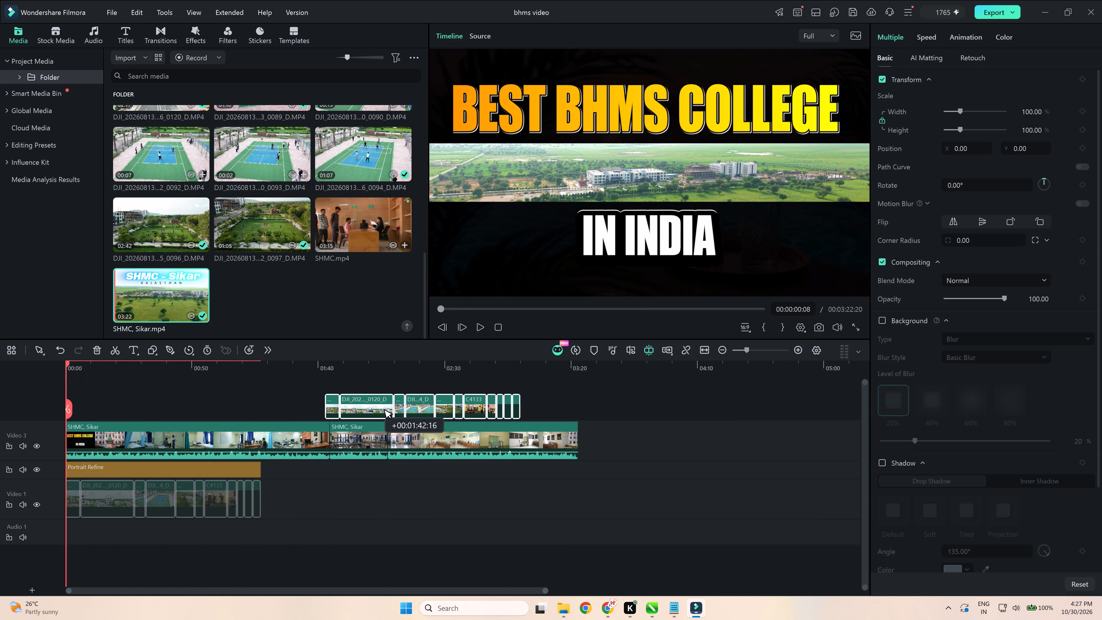
left_click_drag(379, 406, 383, 406)
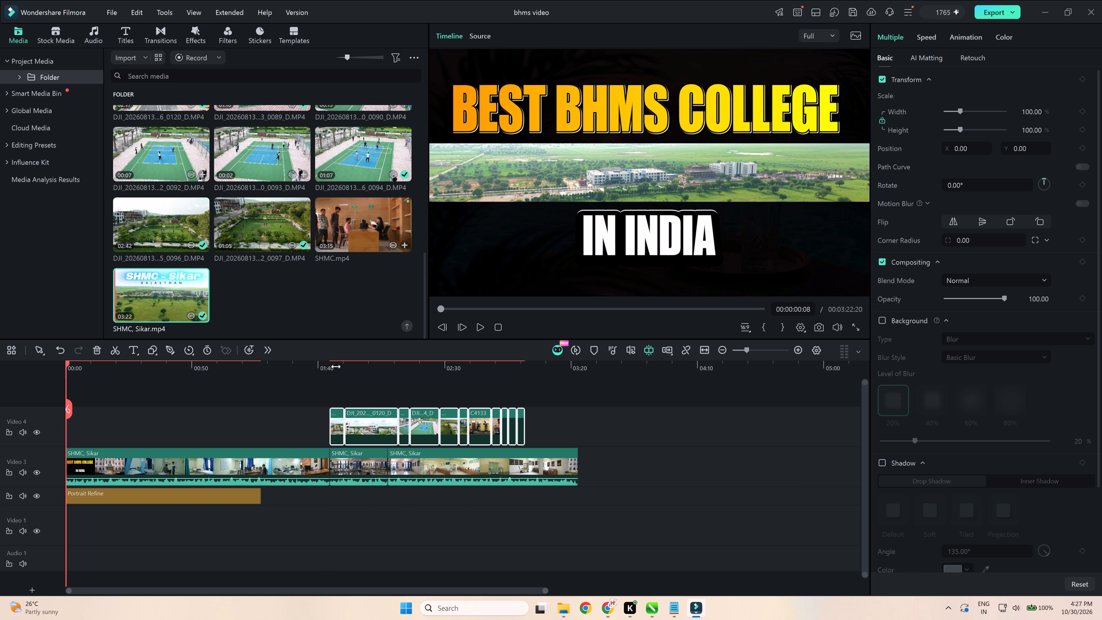
Trim the end of the 0119 drone clip to a length of about 2.6 seconds and move the 0120 clip against it.
left_click(334, 365)
scroll(396, 464, "up", 7, "ctrl")
key("space")
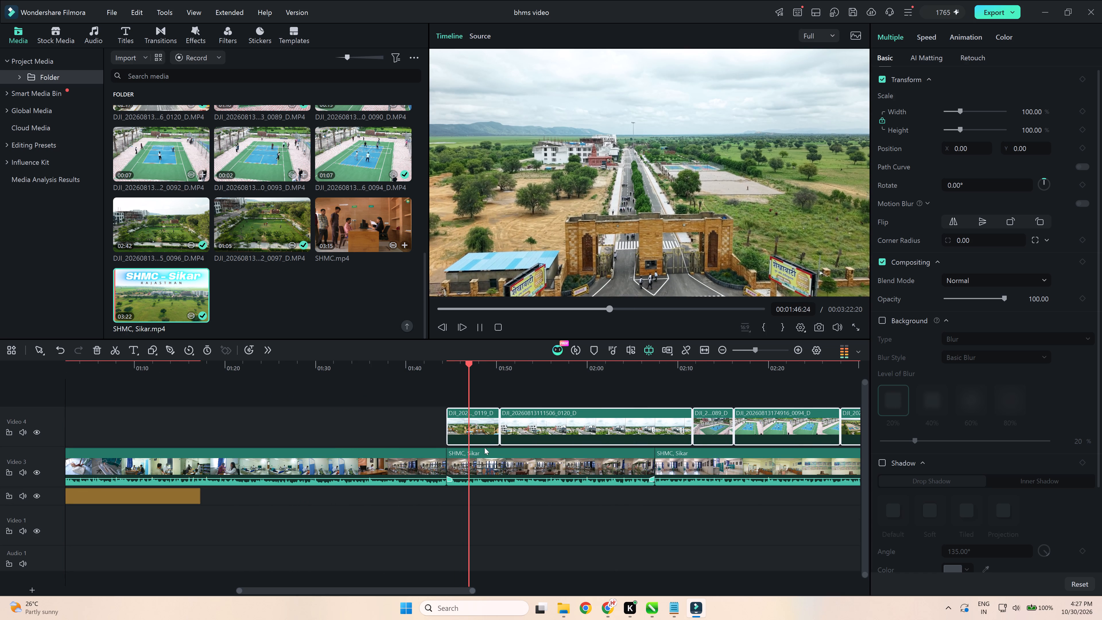
key("space")
left_click(488, 435)
left_click_drag(495, 426, 471, 449)
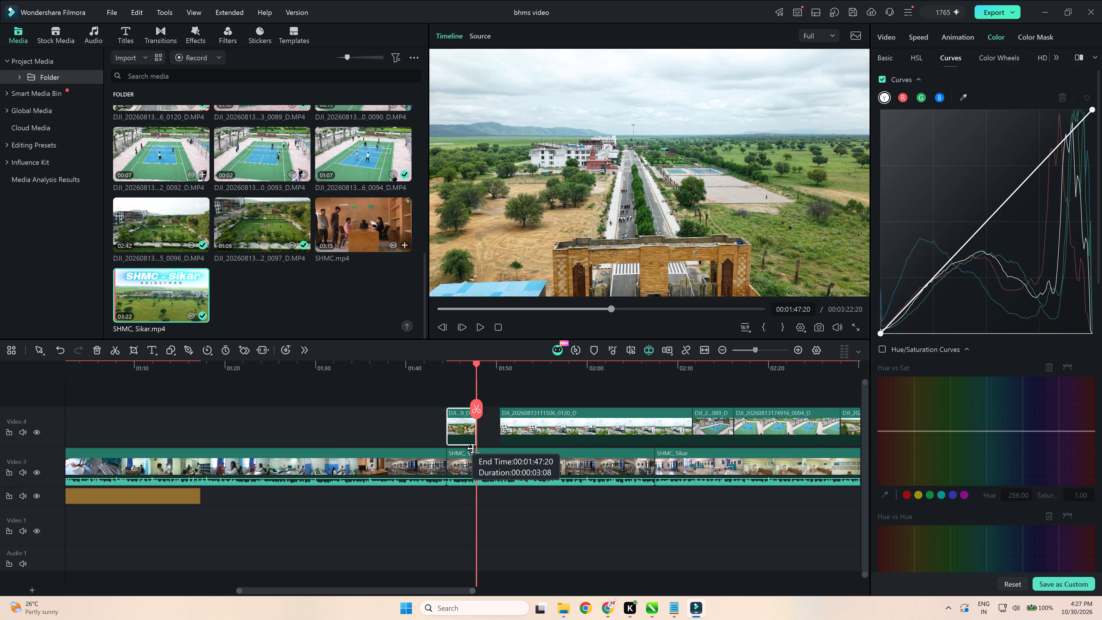
left_click_drag(471, 449, 466, 452)
left_click_drag(505, 428, 475, 437)
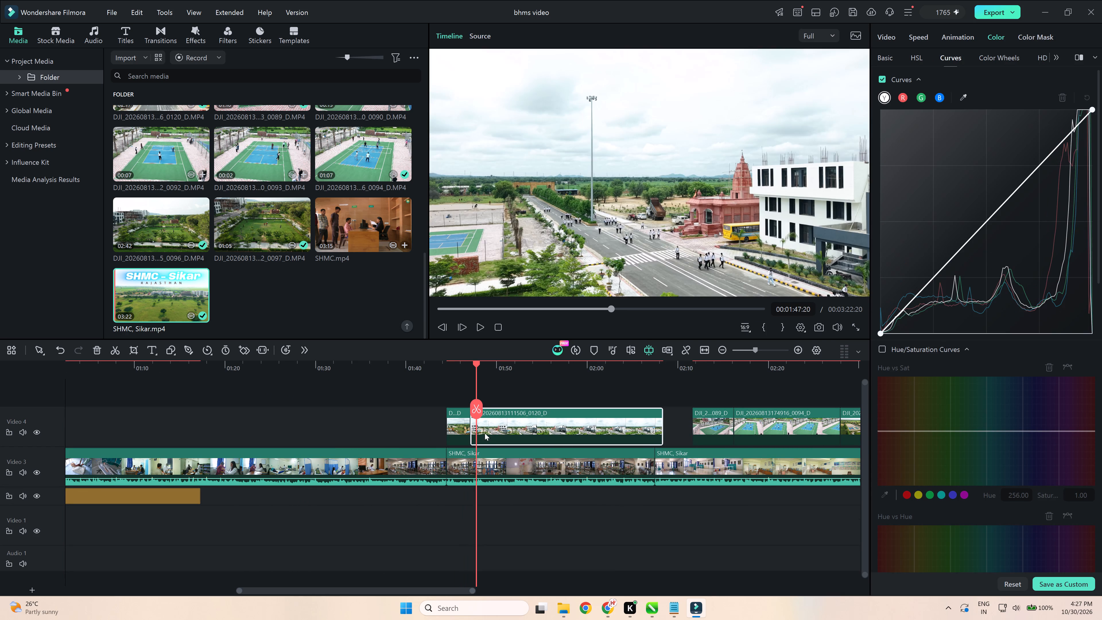
Trim about 11 seconds off the start of the 0120 drone clip and move it back against the 0119 clip.
key("space")
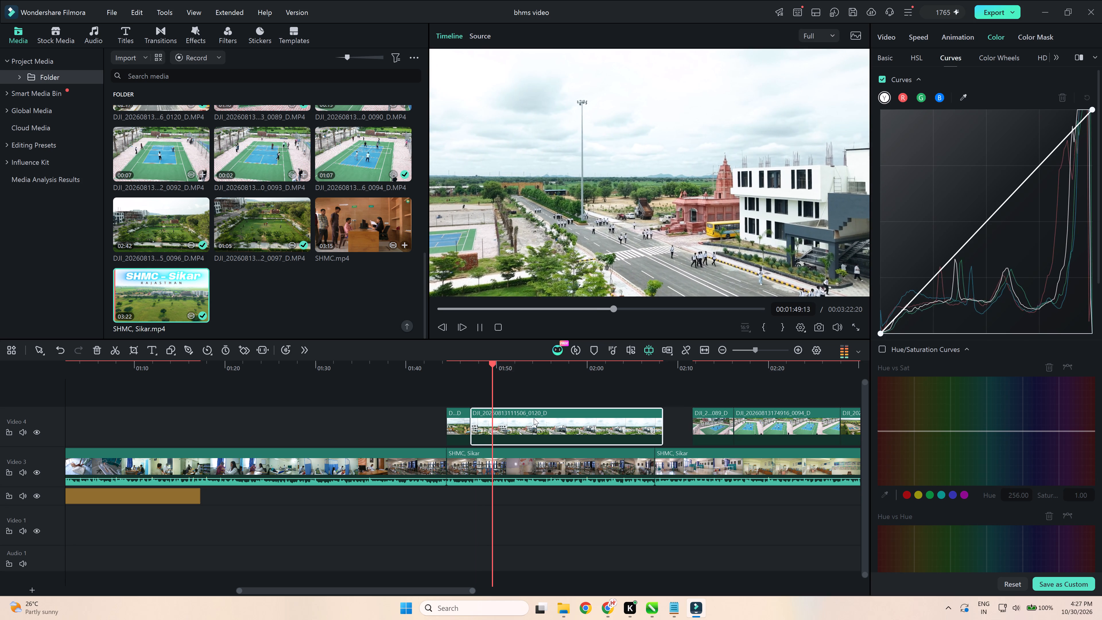
key("space")
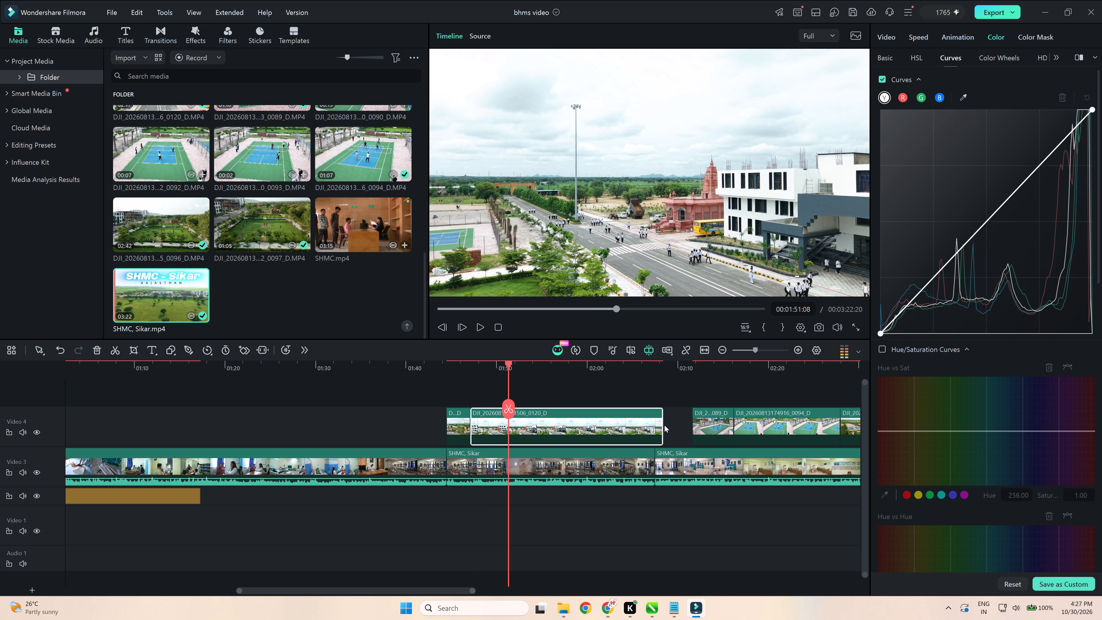
key("space")
key("space")
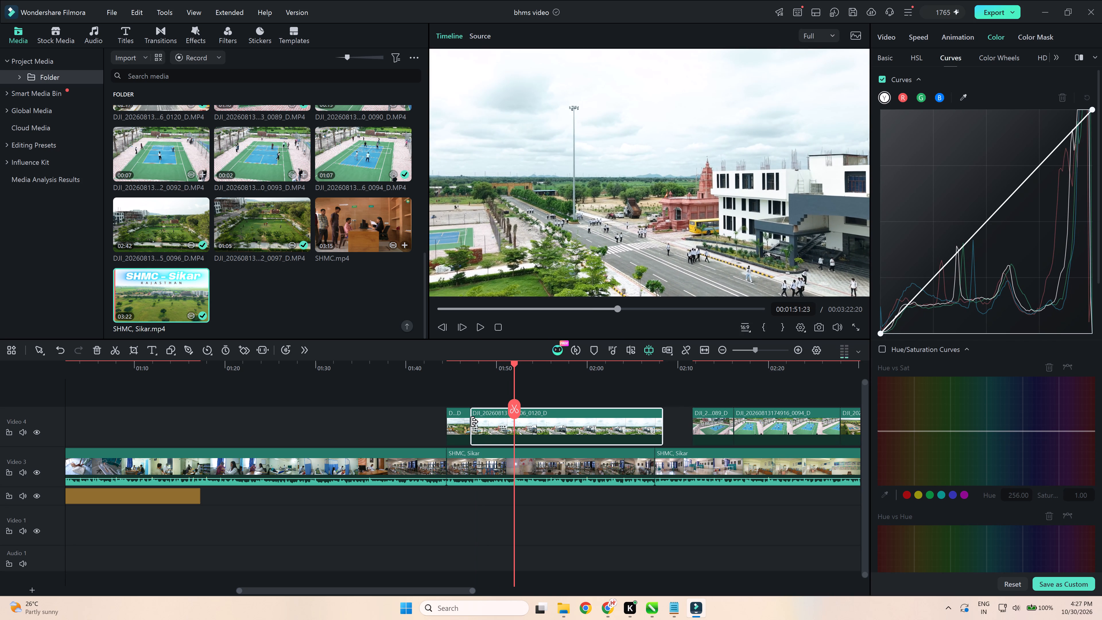
left_click_drag(473, 422, 573, 428)
left_click_drag(602, 429, 507, 432)
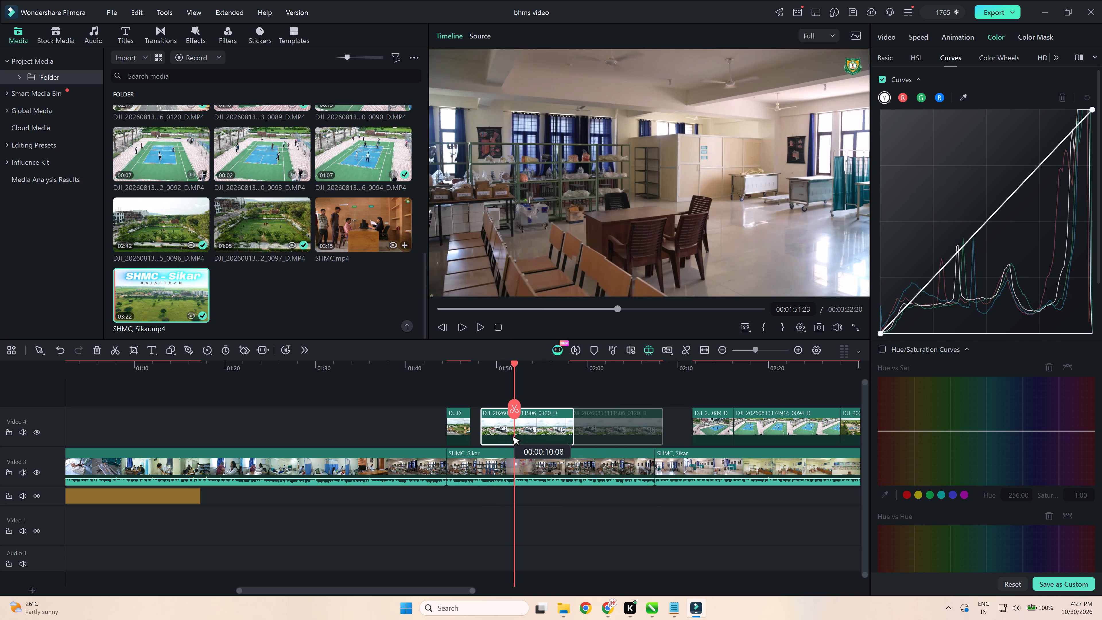
left_click_drag(507, 432, 503, 433)
Trim the end of the 0120 drone clip to a length of about 2.8 seconds and close the gap after it.
left_click(472, 365)
key("space")
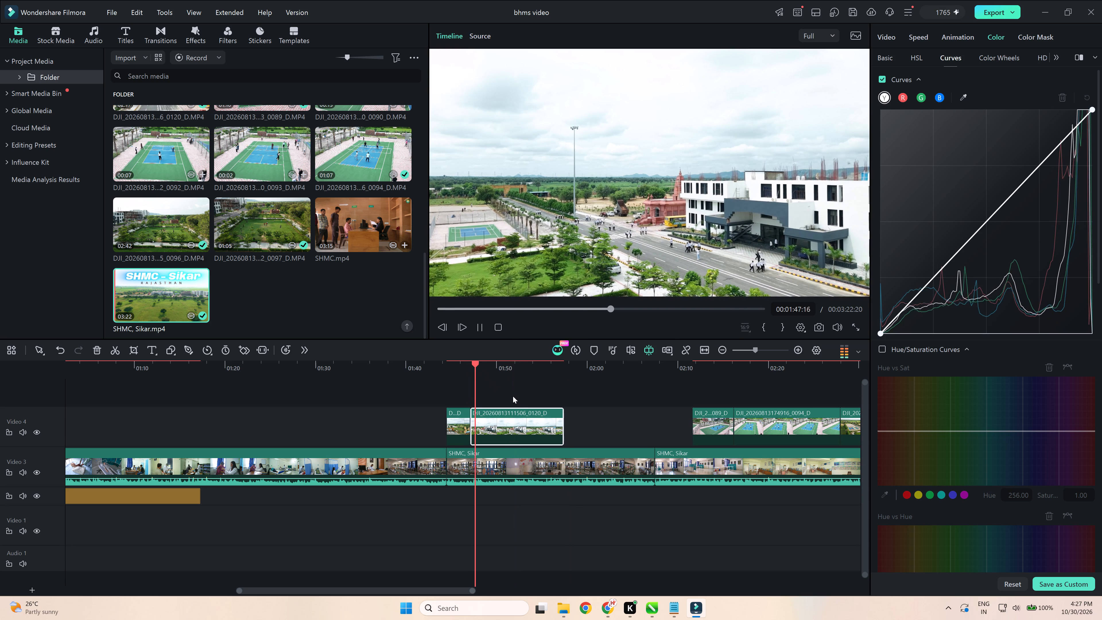
key("space")
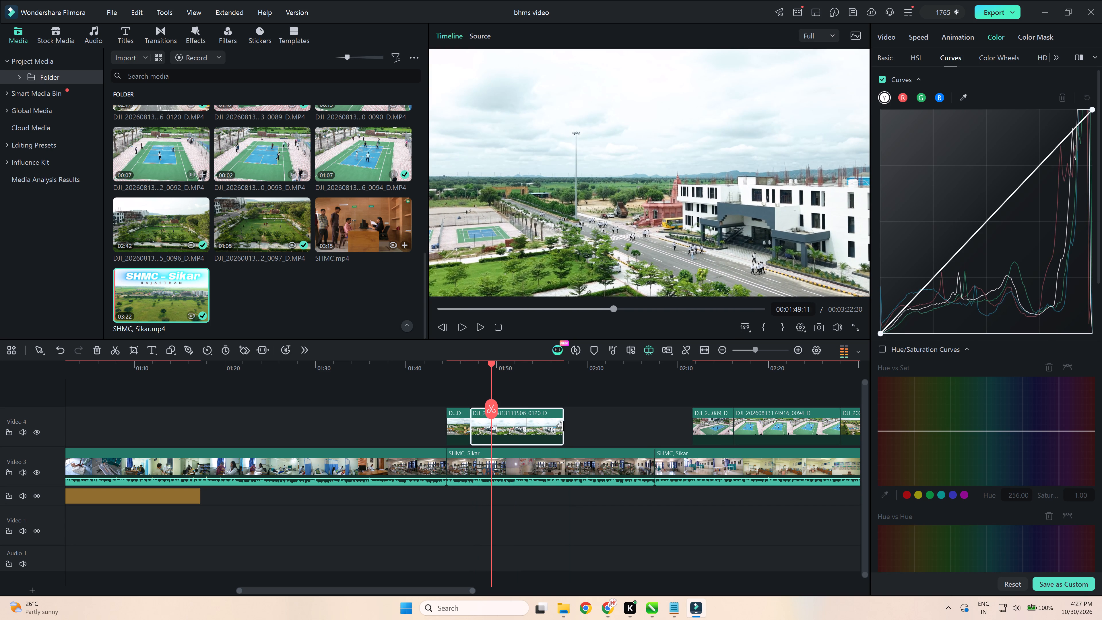
left_click_drag(562, 424, 498, 434)
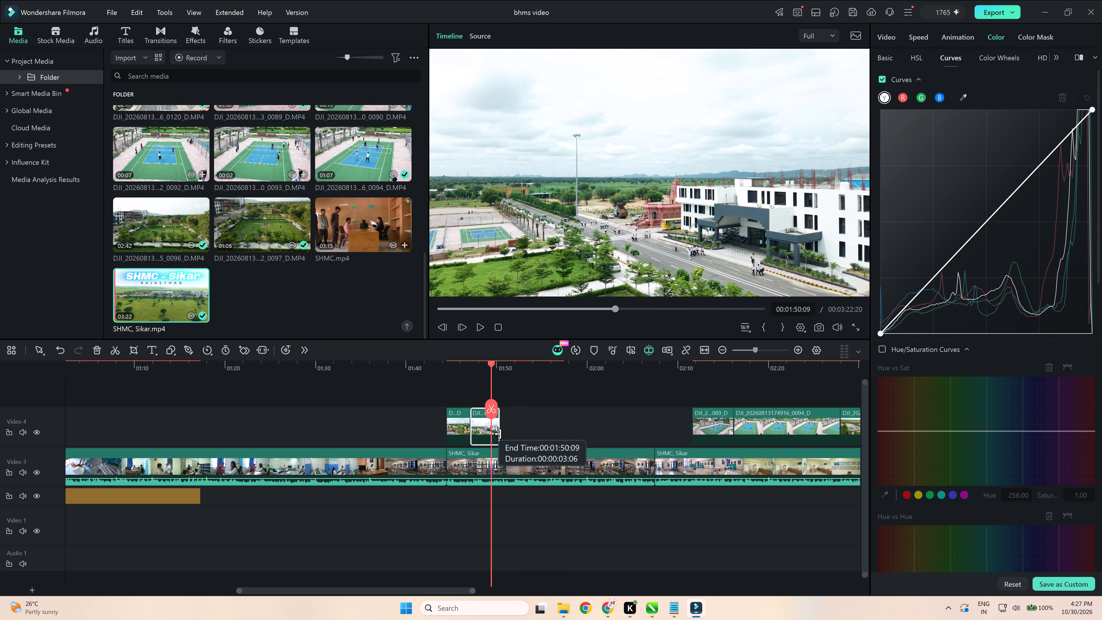
left_click_drag(498, 434, 494, 434)
left_click(599, 428)
left_click(686, 413)
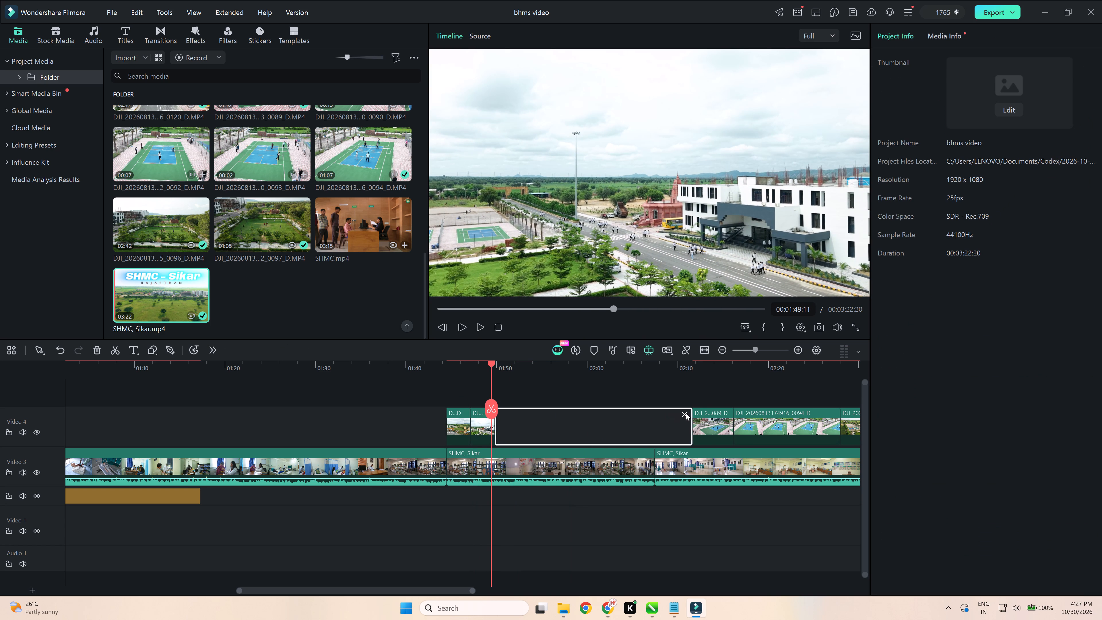
Trim the end of the 0089 drone clip to a length of about 2.7 seconds and close the gap after it.
key("space")
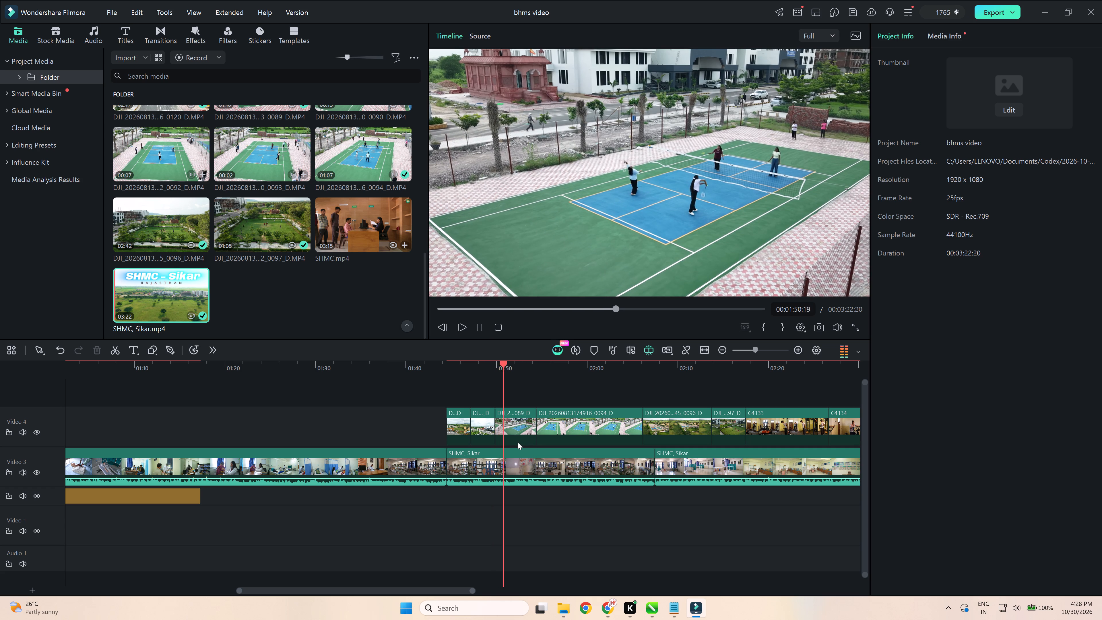
left_click(529, 433)
key("space")
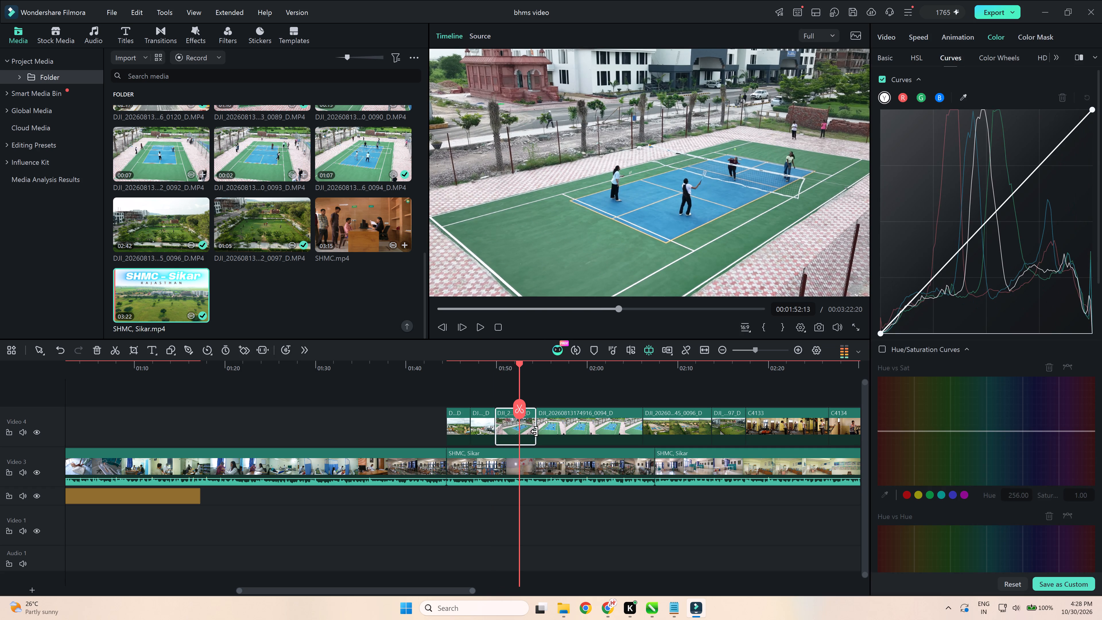
left_click_drag(535, 431, 519, 451)
left_click(529, 433)
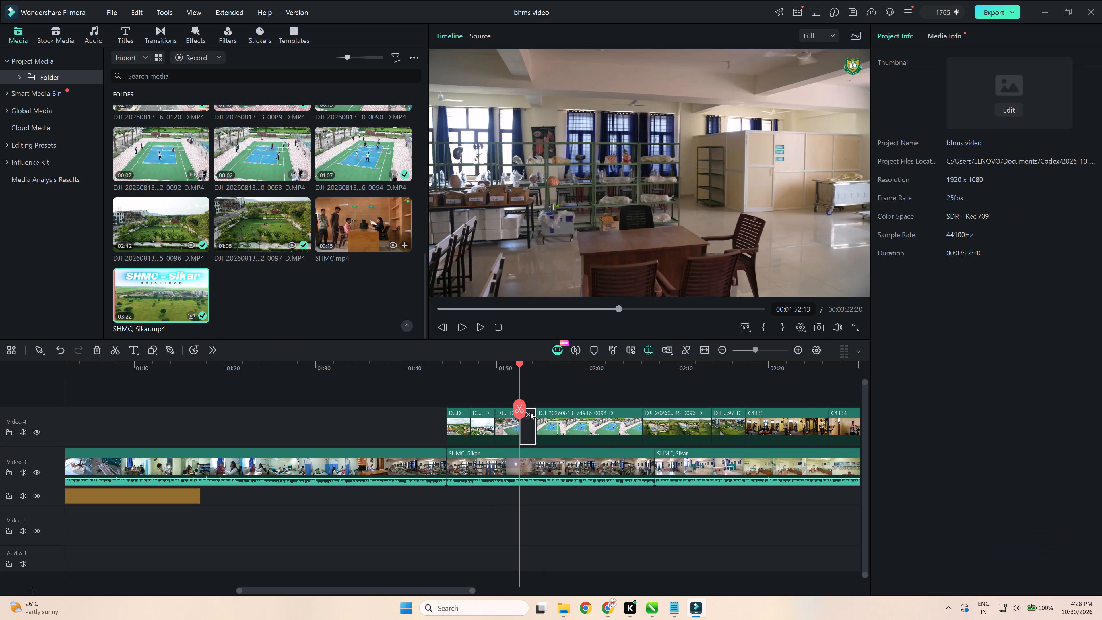
left_click(530, 412)
Trim about 4.5 seconds off the start of the 0094 drone clip and close the gap before it.
key("space")
left_click(557, 430)
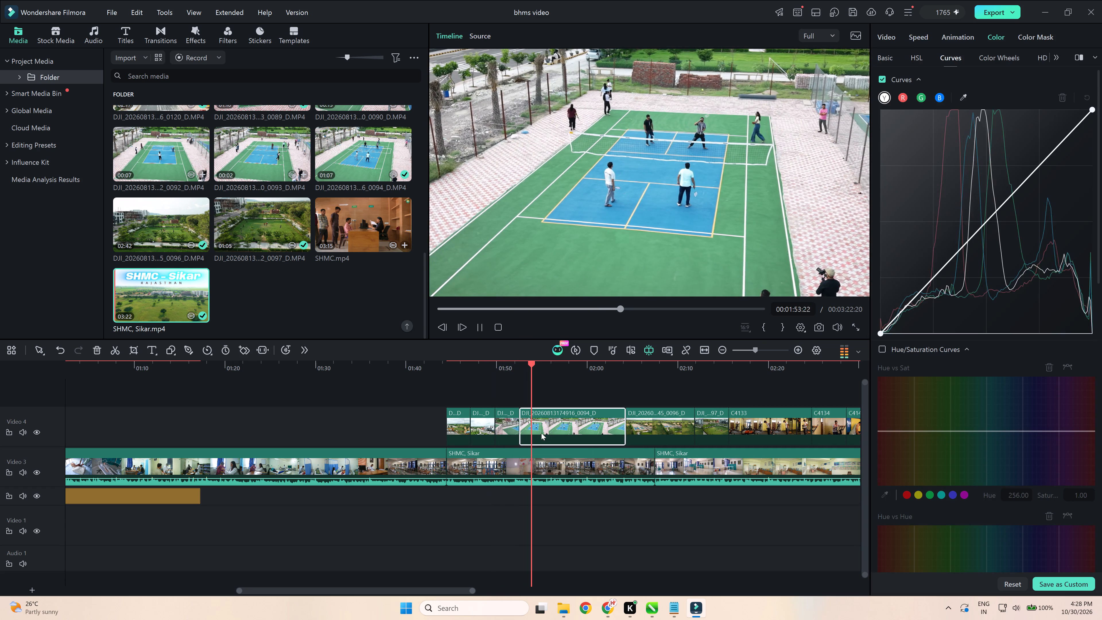
left_click_drag(522, 422, 563, 433)
left_click(550, 431)
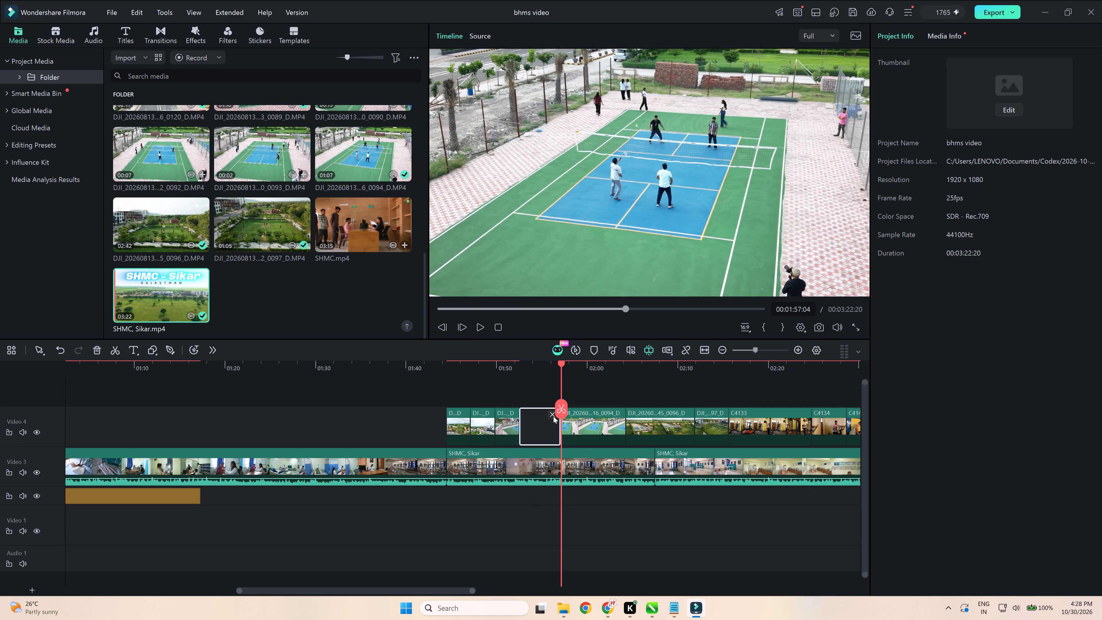
left_click(553, 415)
Trim the end of the 0094 drone clip to a length of about 2.7 seconds and close the gap after it.
key("space")
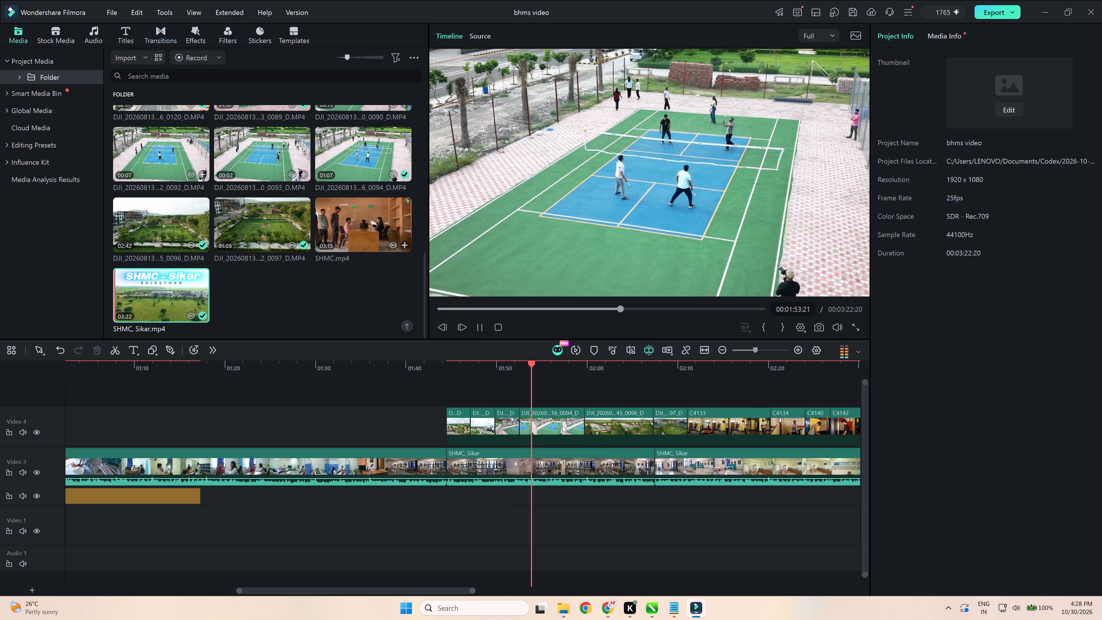
left_click(562, 425)
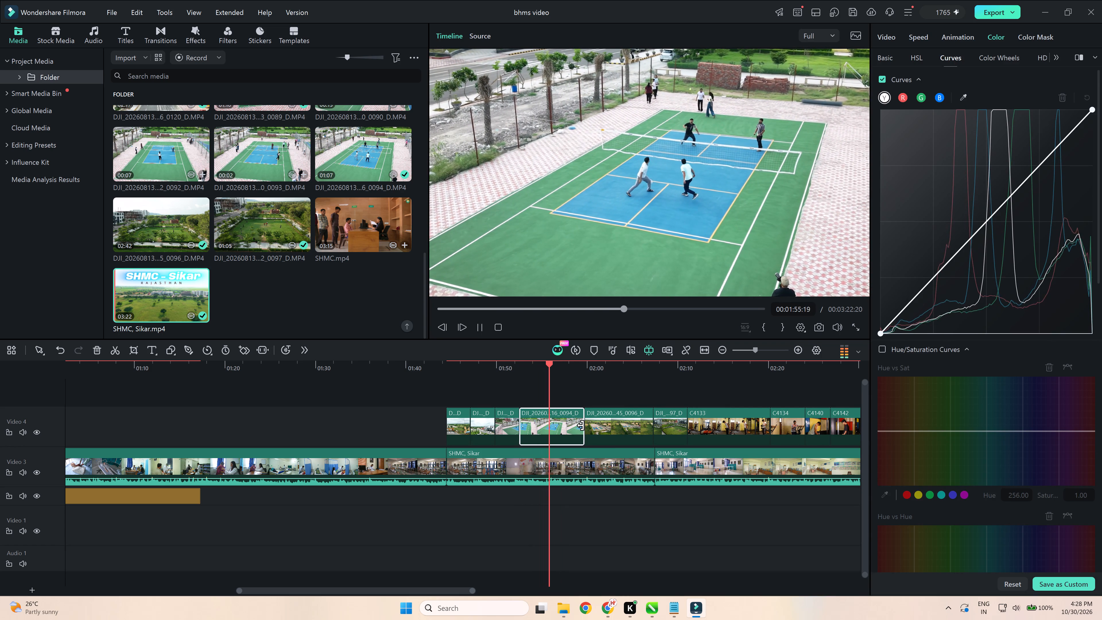
key("space")
left_click_drag(581, 425, 540, 445)
left_click(564, 429)
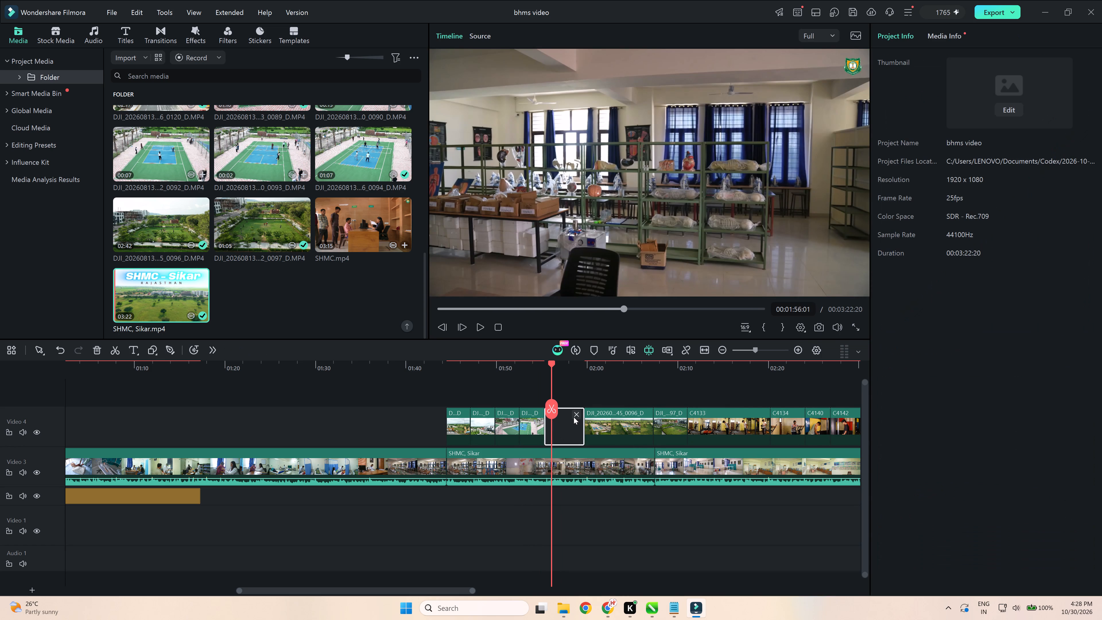
left_click(575, 414)
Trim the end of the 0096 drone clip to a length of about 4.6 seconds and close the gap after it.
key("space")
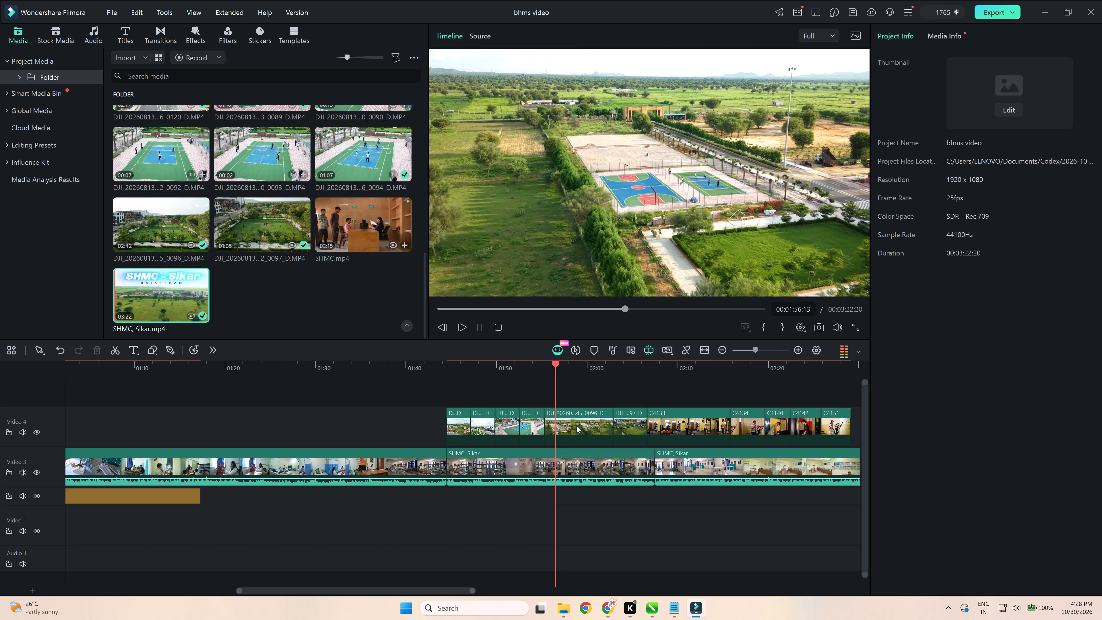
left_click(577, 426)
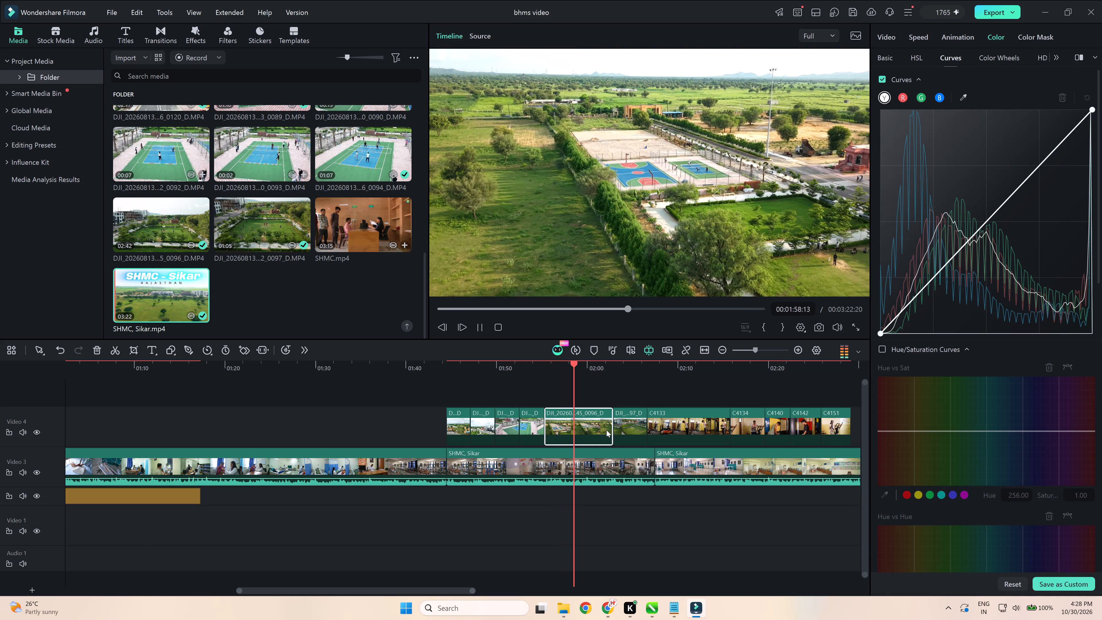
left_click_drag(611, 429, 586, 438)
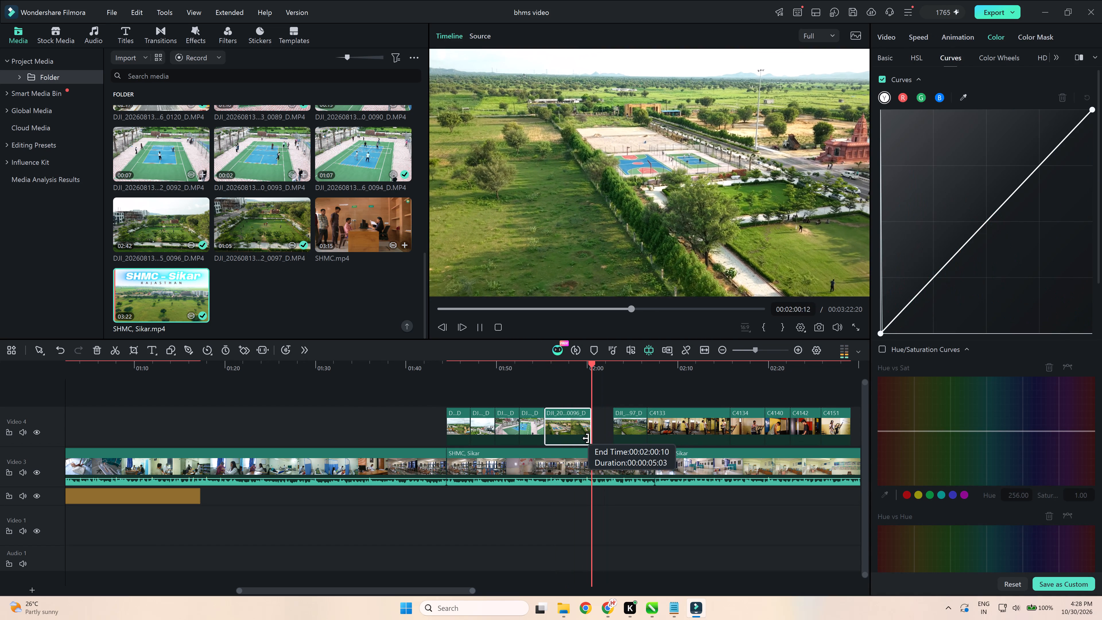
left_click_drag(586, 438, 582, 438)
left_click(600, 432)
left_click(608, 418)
Delete the 0096 drone clip and close the gap it leaves before the 0097 clip.
left_click(606, 427)
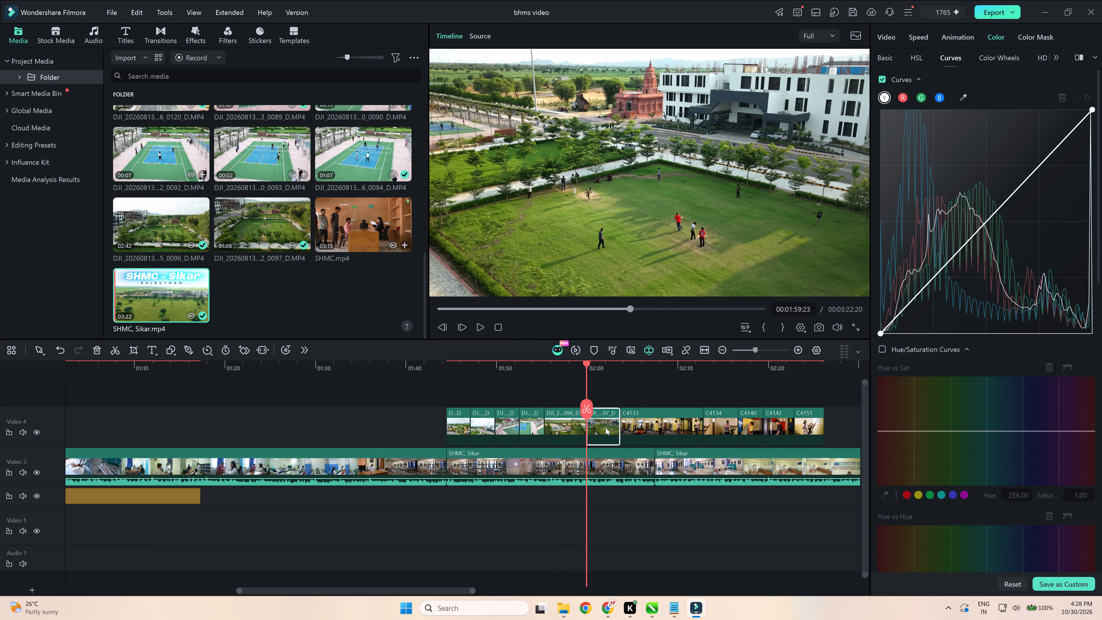
key("space")
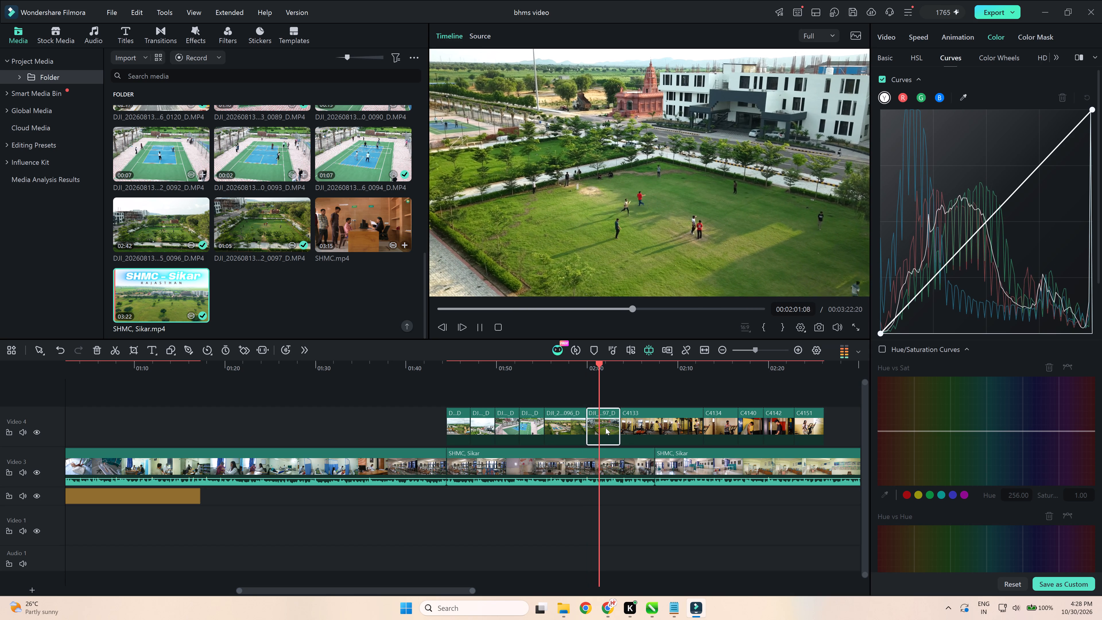
key("space")
left_click(575, 431)
key("Delete")
left_click(579, 430)
key("Delete")
Trim the end of gym clip C4133 to a length of about 3.9 seconds and close the gap after it.
key("space")
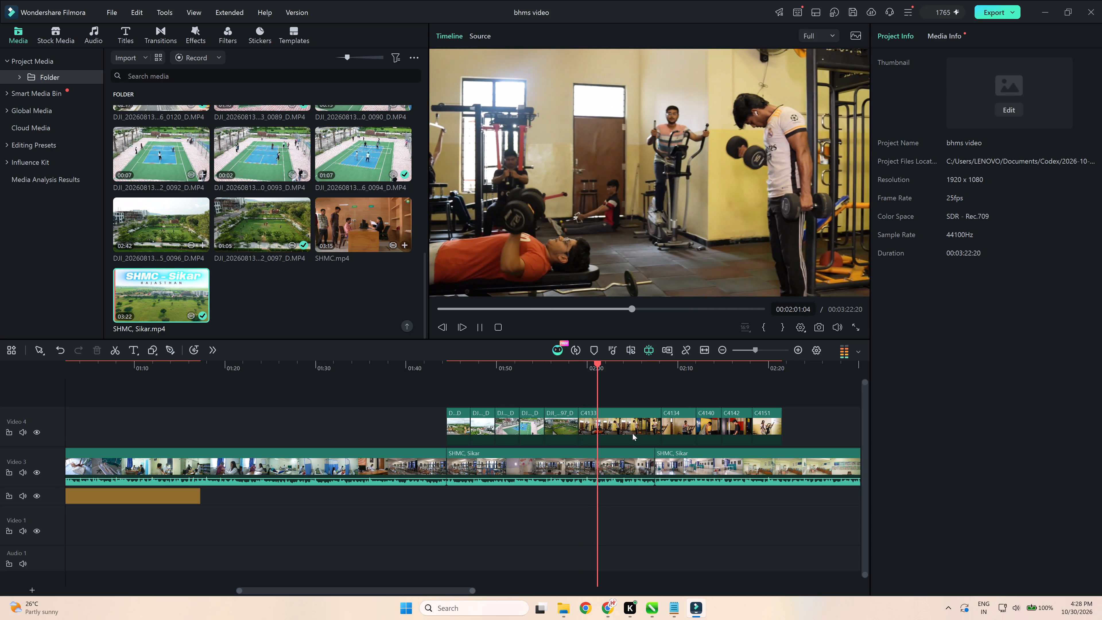
left_click(633, 433)
key("space")
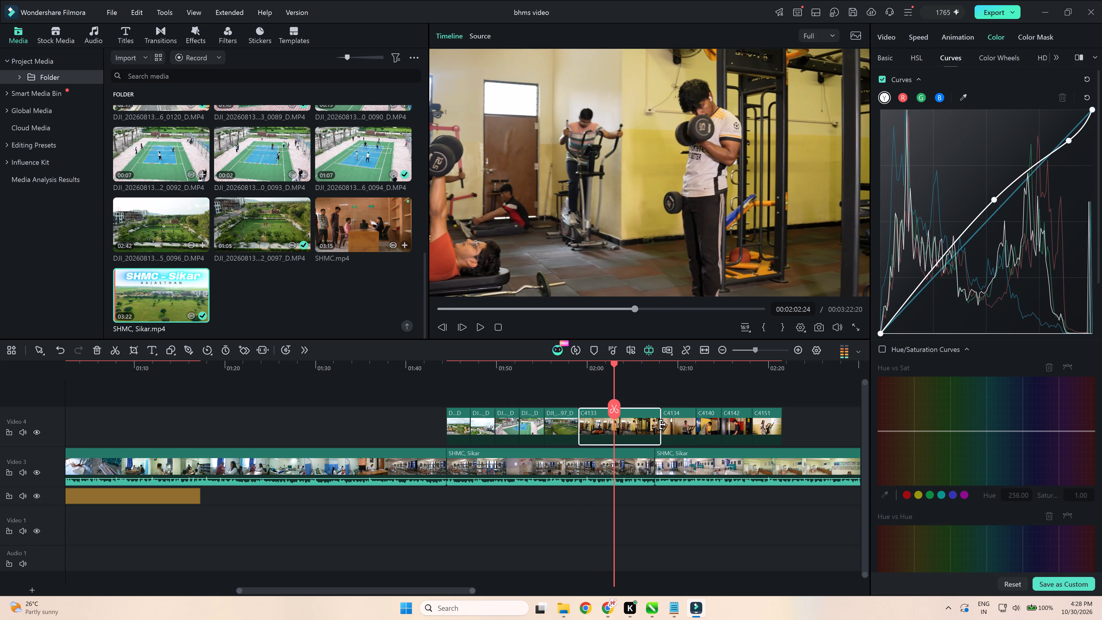
left_click_drag(657, 423, 611, 435)
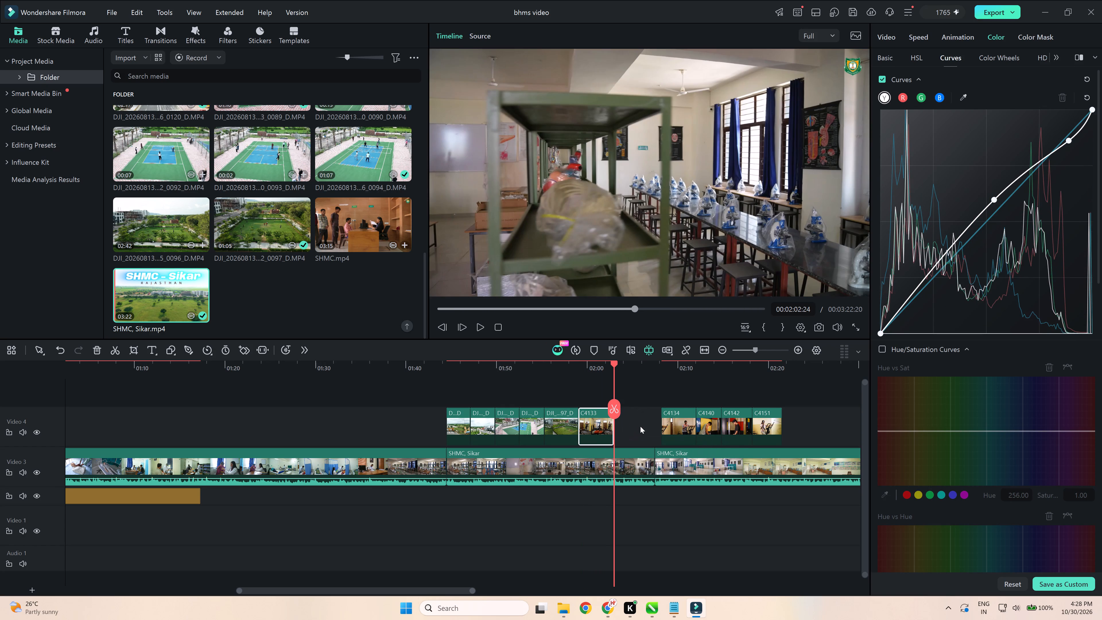
left_click(641, 426)
left_click(652, 415)
Trim the end of gym clip C4134 to a length of about 1.8 seconds and close the gap after it.
key("space")
scroll(637, 449, "up", 3, "ctrl")
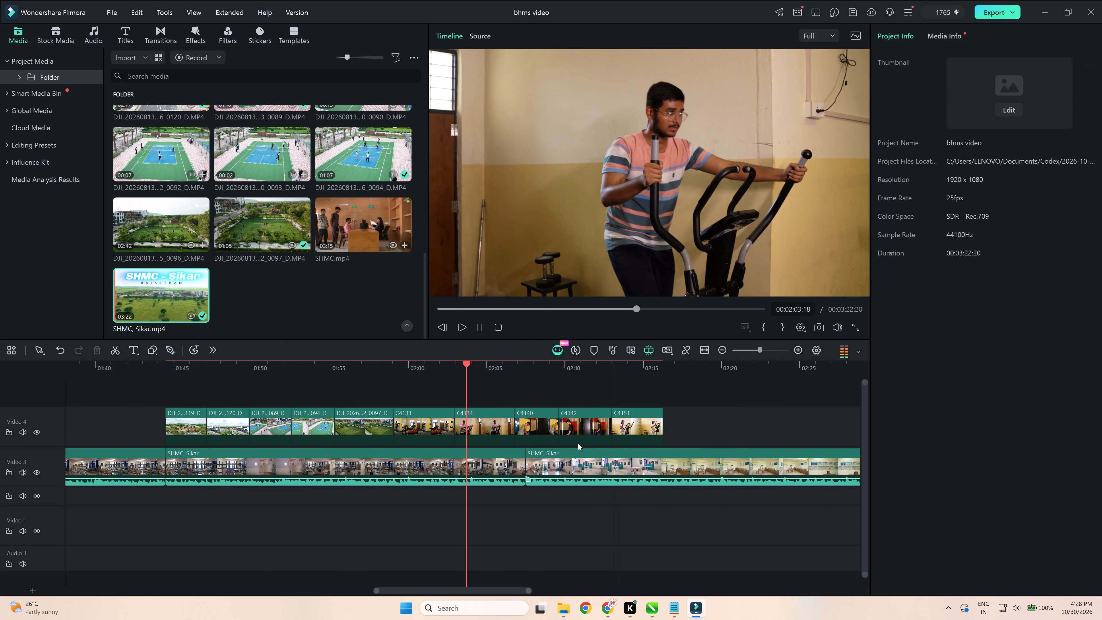
left_click(501, 433)
key("space")
left_click_drag(513, 427, 482, 453)
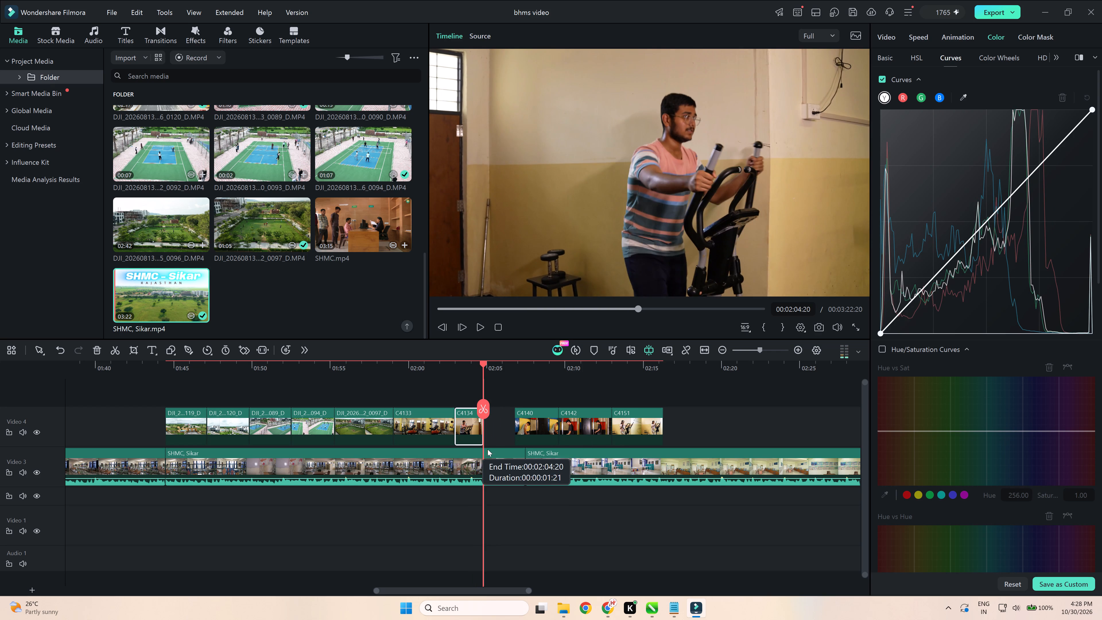
left_click(498, 436)
left_click(506, 417)
Play back gym clips C4140 and C4142, and the SHMC, Sikar footage leading up to the overlay clips.
key("space")
left_click(511, 429)
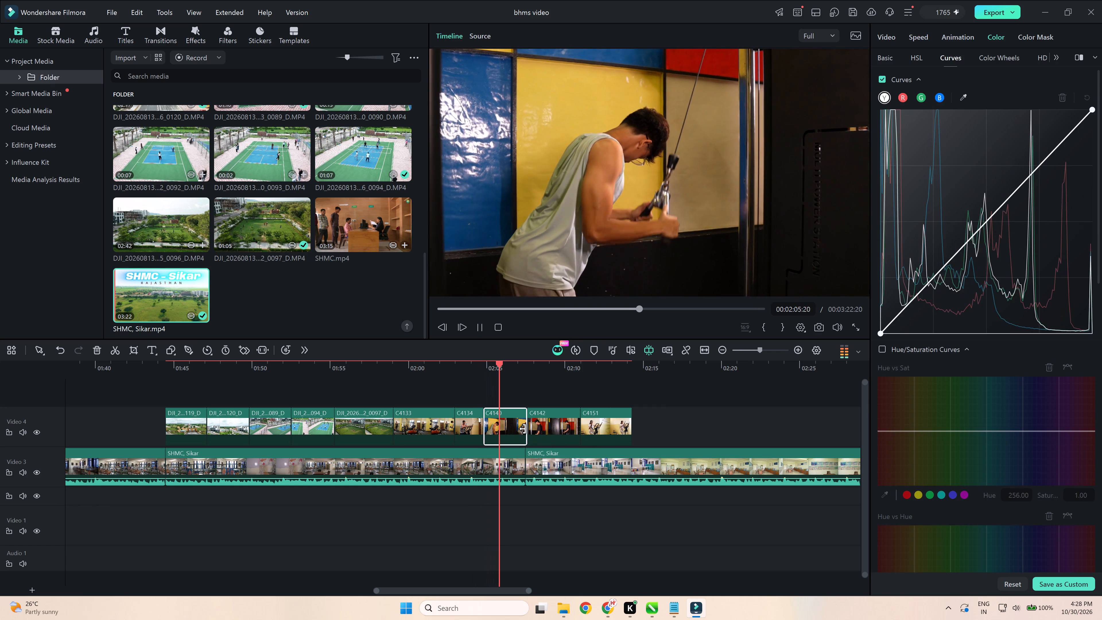
key("space")
key("space")
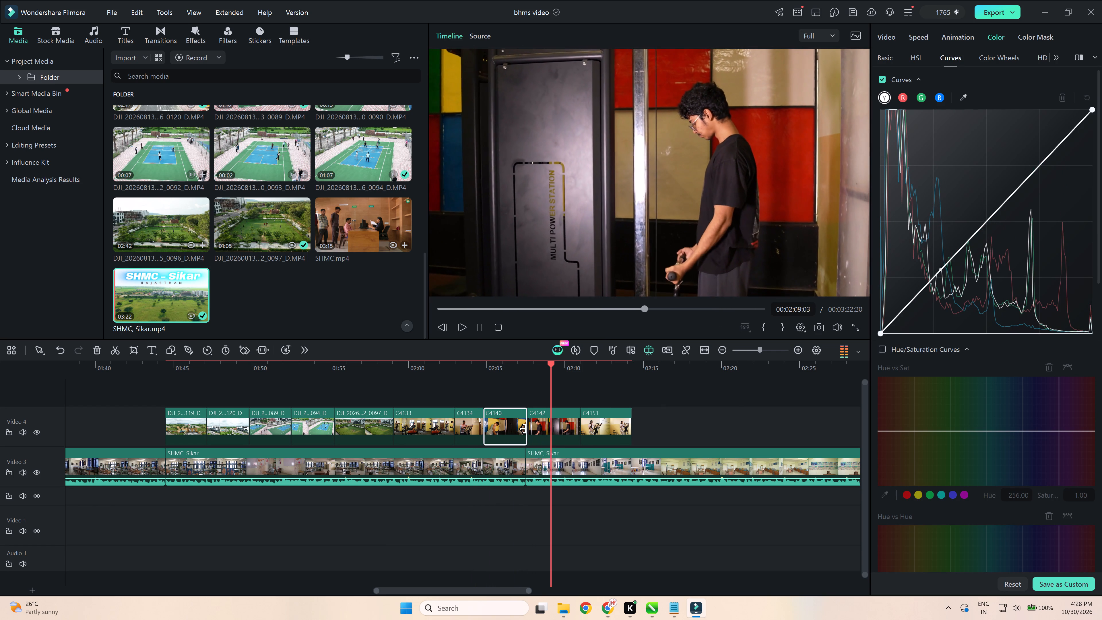
scroll(481, 458, "down", 4, "ctrl")
left_click(219, 373)
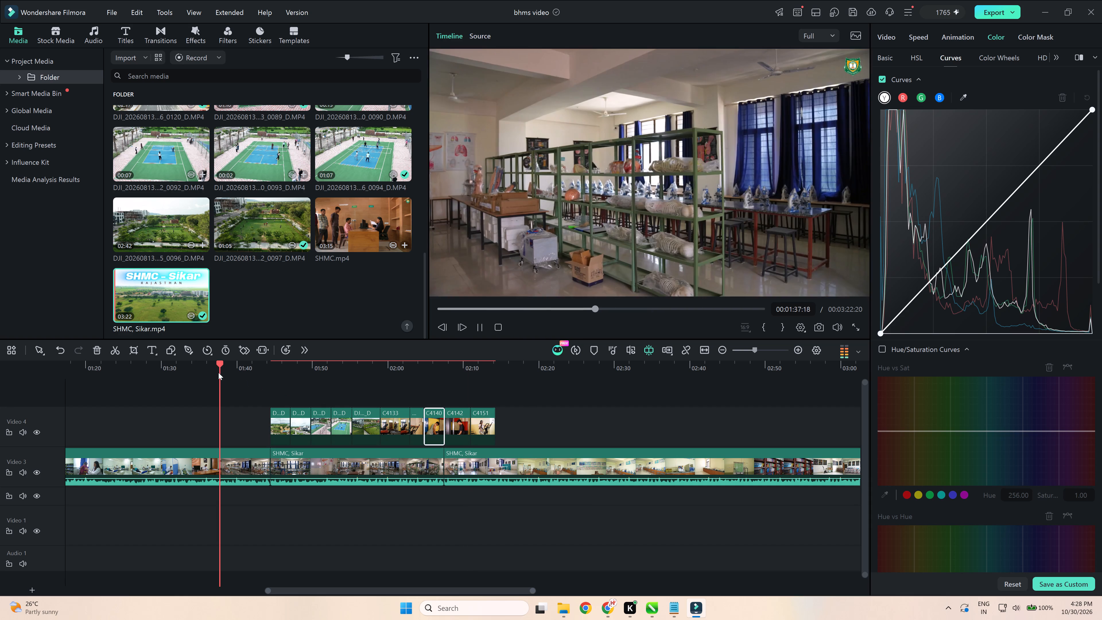
left_click(192, 372)
left_click(179, 371)
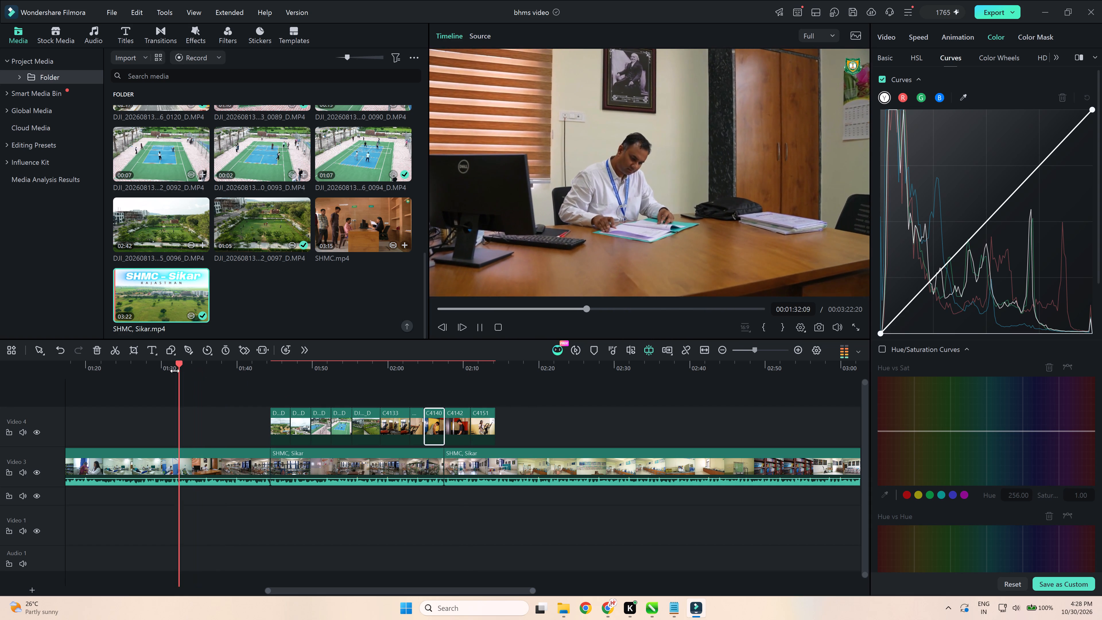
scroll(220, 448, "up", 6, "ctrl")
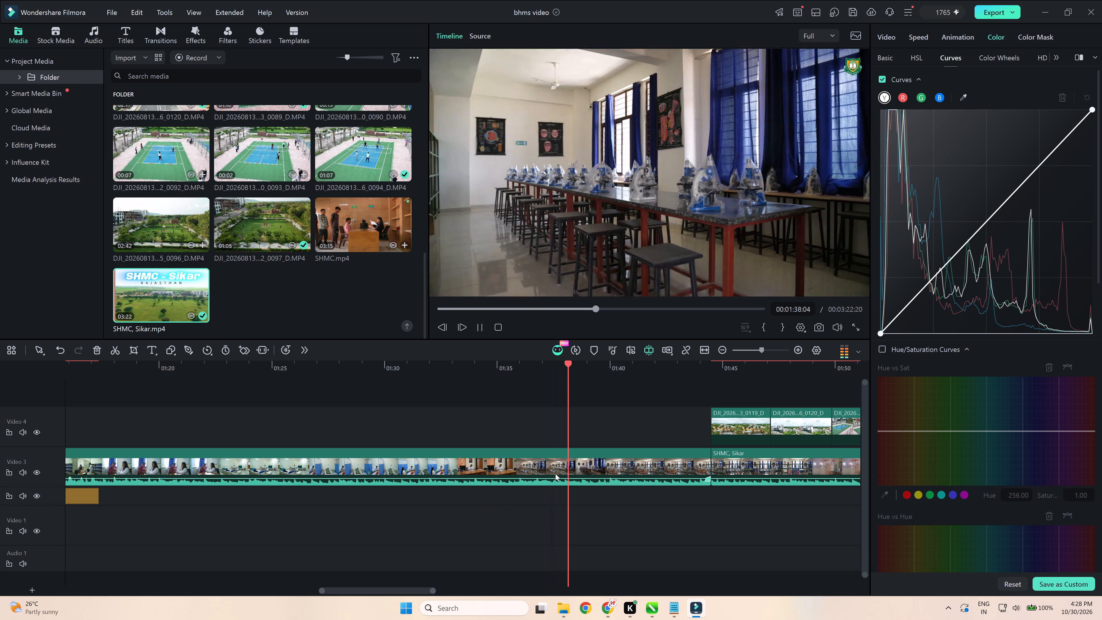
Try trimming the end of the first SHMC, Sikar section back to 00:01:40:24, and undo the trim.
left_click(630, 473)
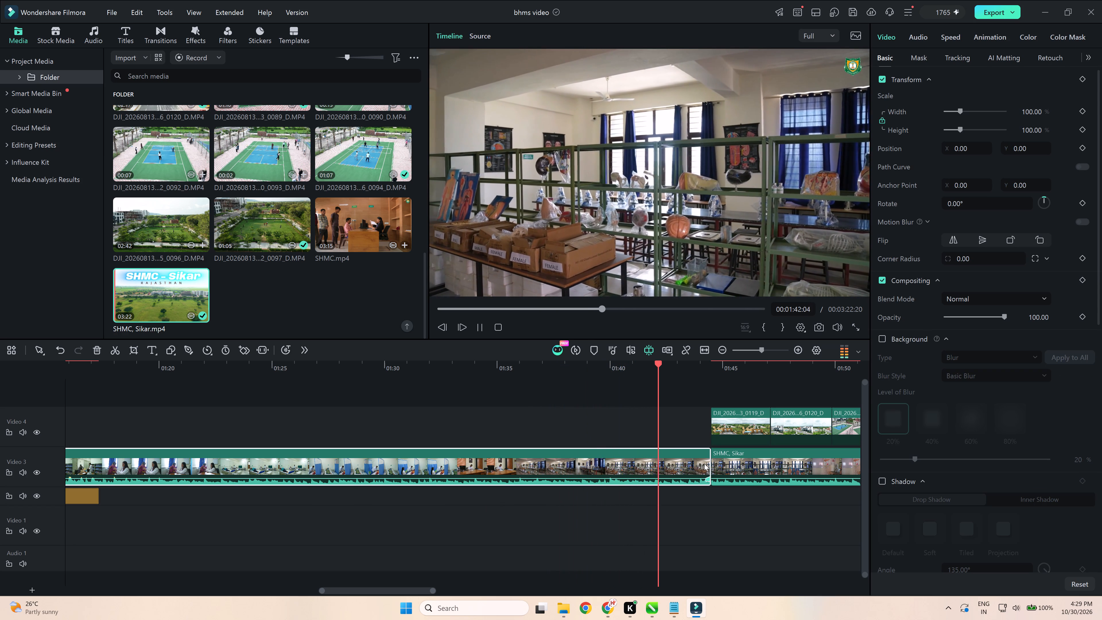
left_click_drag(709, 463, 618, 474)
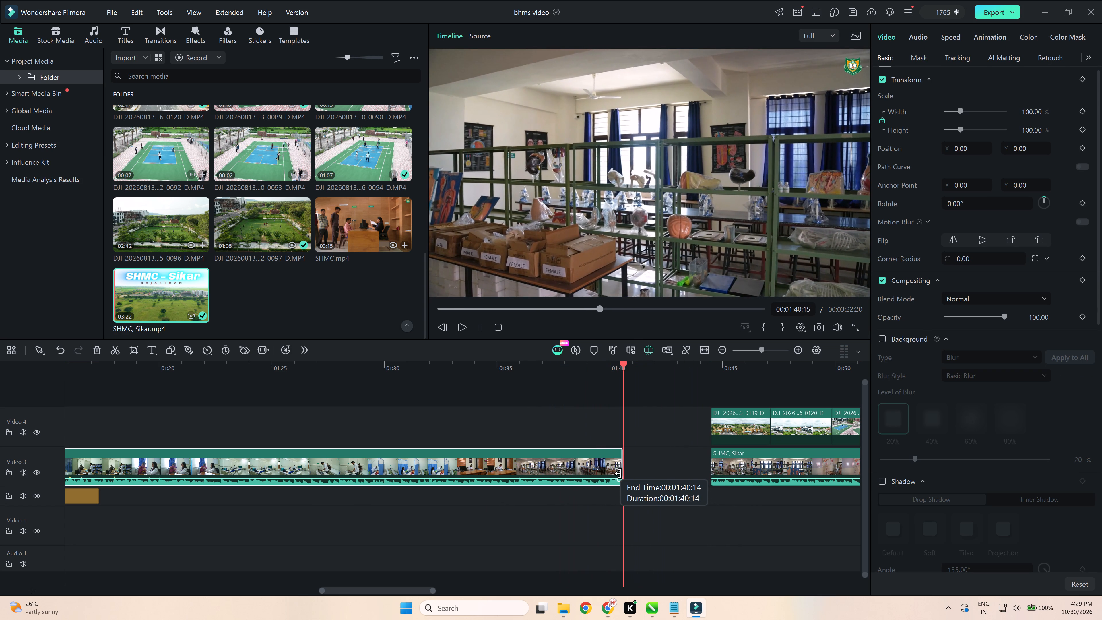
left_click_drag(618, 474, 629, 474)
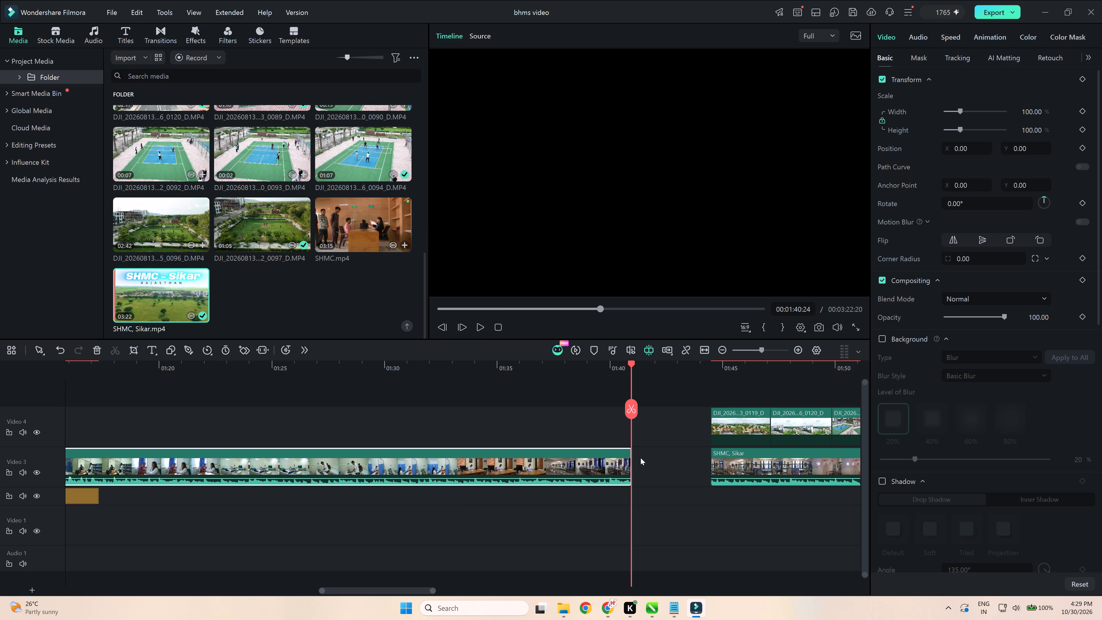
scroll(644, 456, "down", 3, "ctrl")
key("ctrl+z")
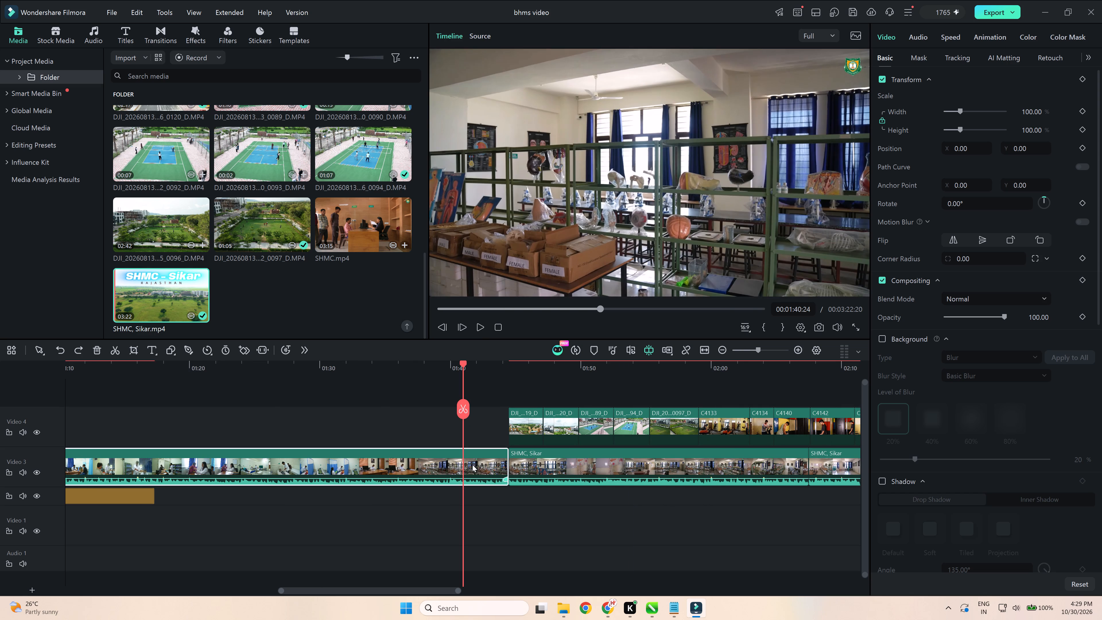
Split the first SHMC, Sikar section at 00:01:40:24.
left_click(477, 465)
key("ctrl+b")
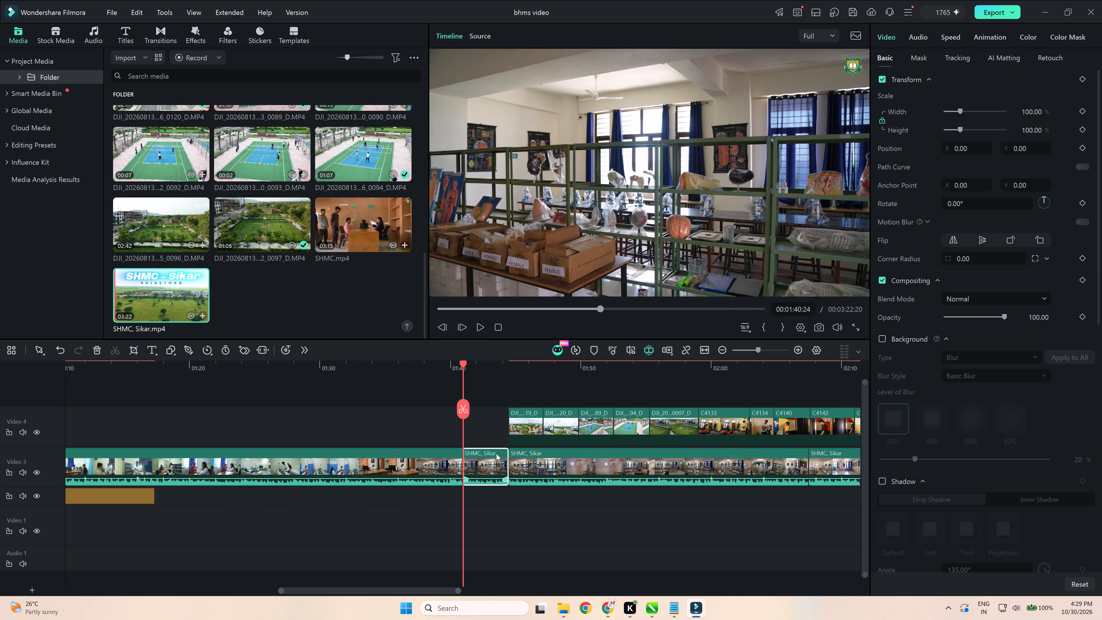
Move all the drone and gym clips on Video 4 earlier together so they start at the 00:01:40:24 split.
scroll(473, 429, "down", 3, "ctrl")
left_click_drag(749, 417, 511, 431)
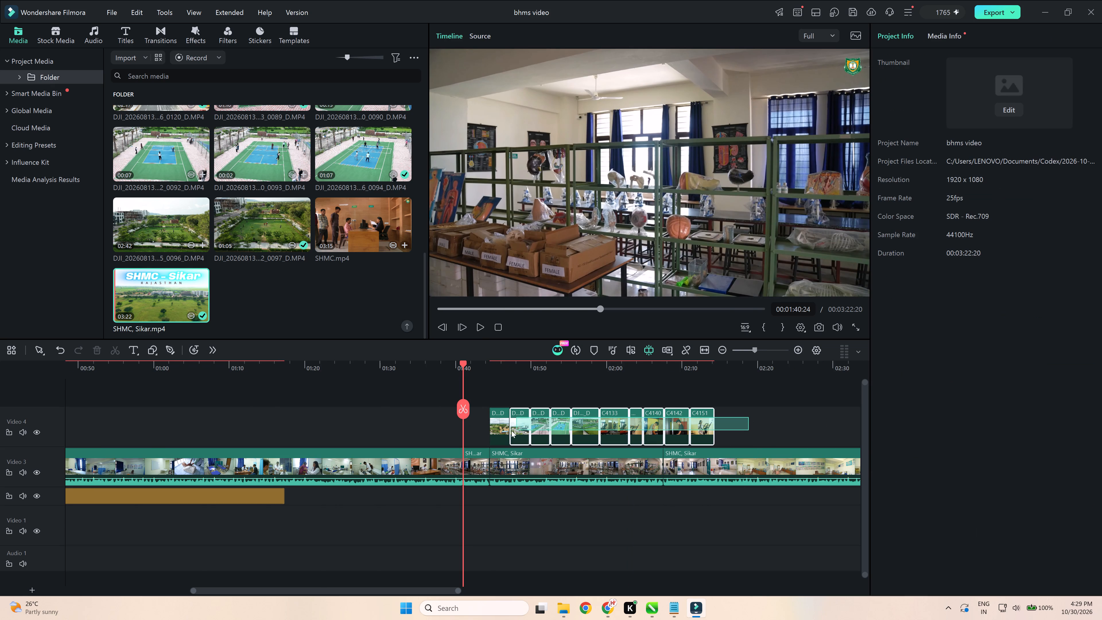
left_click_drag(511, 431, 503, 431)
left_click_drag(501, 431, 473, 435)
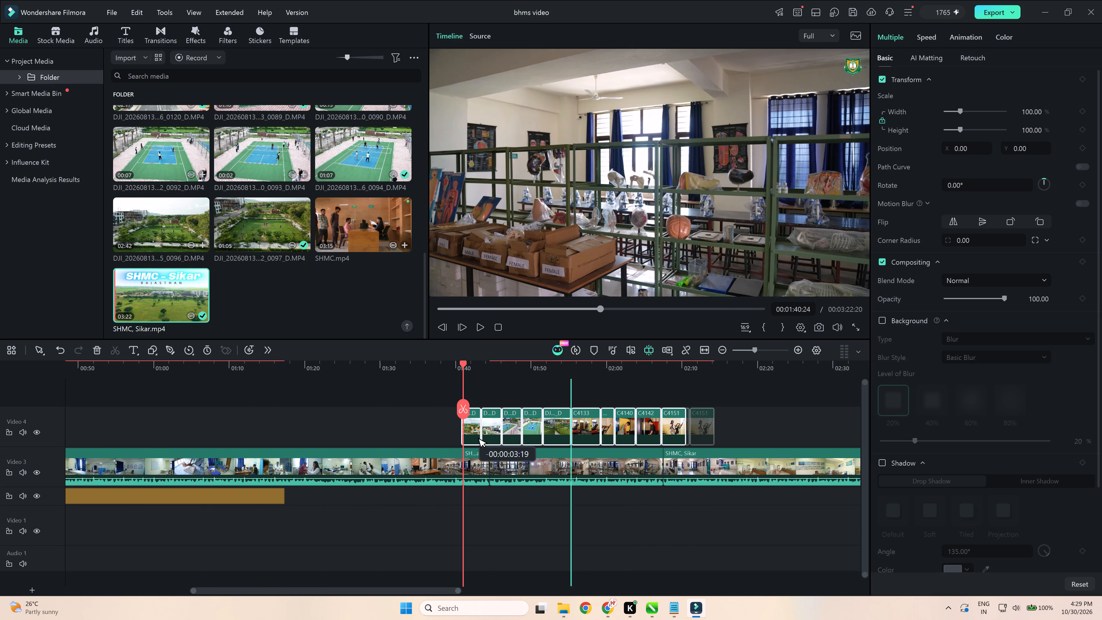
left_click_drag(473, 435, 476, 435)
Play back the moved clips and trim the end of gym clip C4140 to a length of about 1.8 seconds.
key("space")
left_click(418, 365)
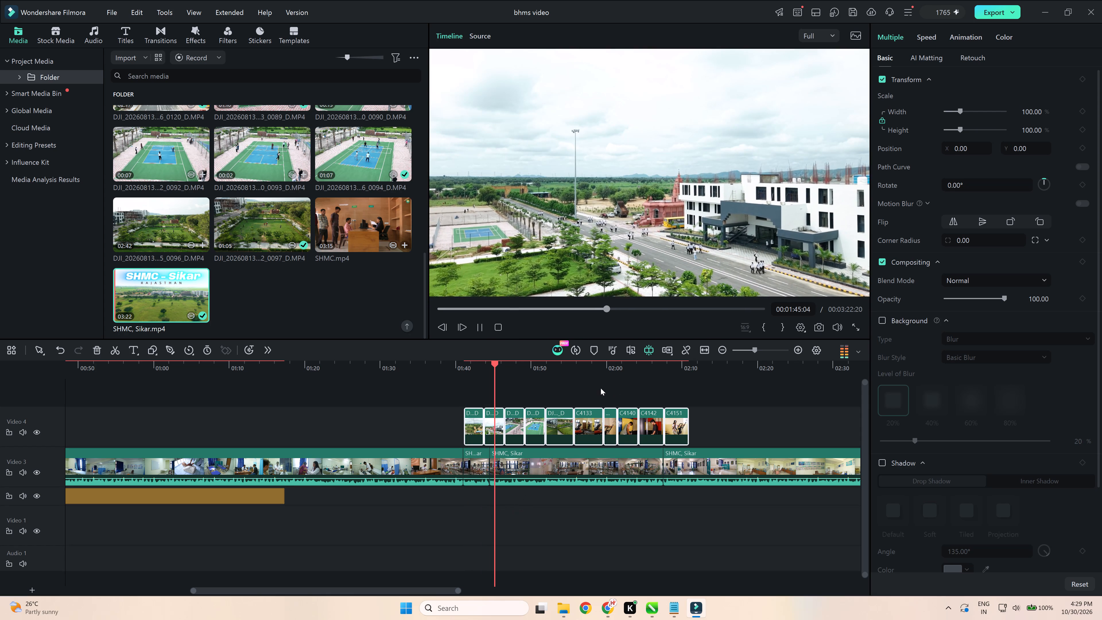
left_click(567, 369)
left_click(633, 366)
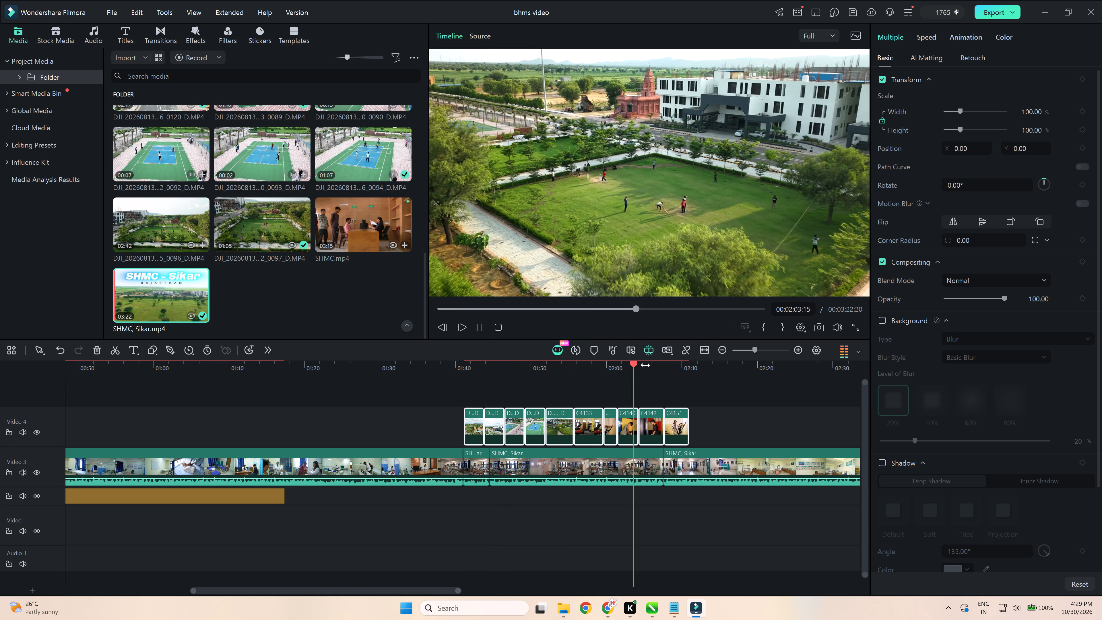
scroll(666, 483, "up", 4, "ctrl")
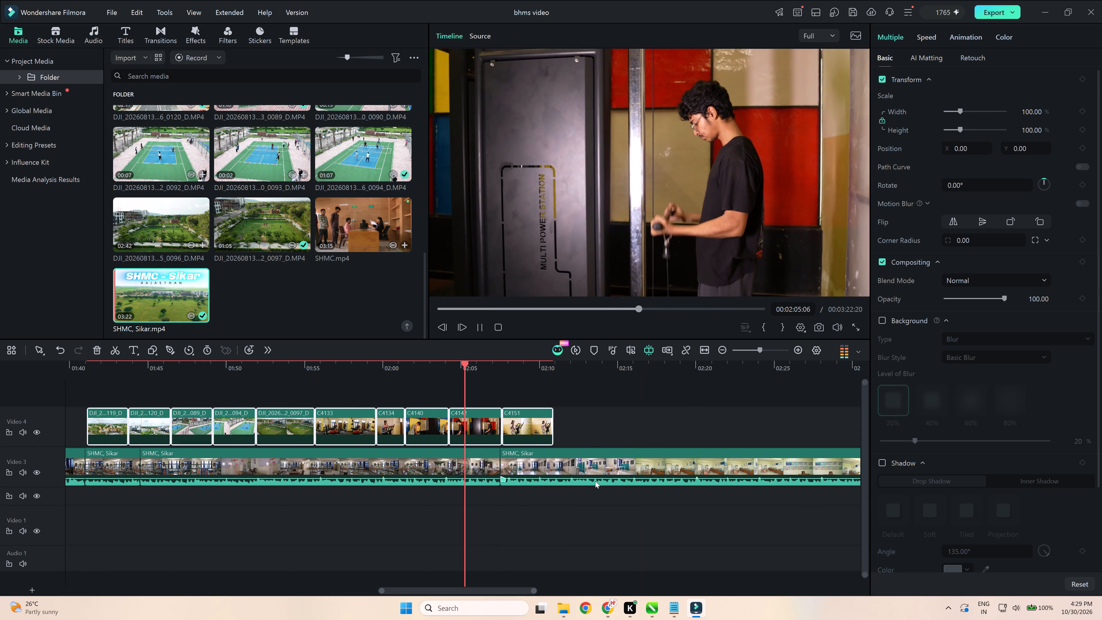
key("space")
left_click(436, 429)
left_click_drag(444, 426, 429, 438)
Trim the end of gym clip C4142 to a length of about 1.4 seconds and move it against C4140.
left_click(453, 431)
left_click_drag(498, 425, 479, 437)
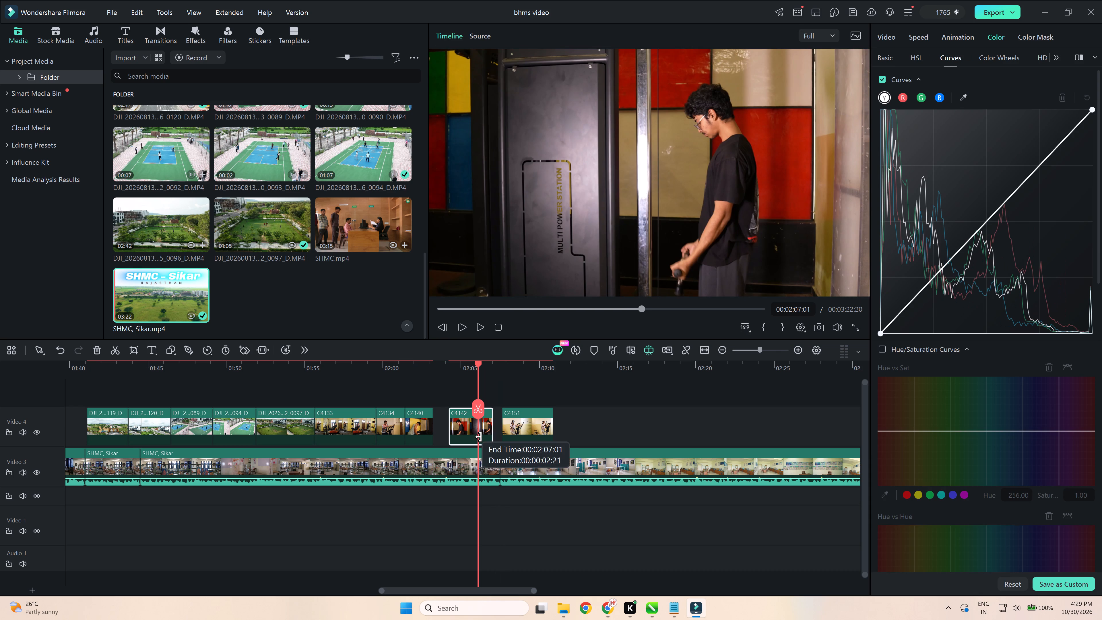
left_click_drag(479, 437, 470, 441)
left_click_drag(465, 432, 448, 438)
Move gym clip C4151 against C4142 and trim its end to the last SHMC, Sikar split, about 2.8 seconds long.
left_click_drag(524, 427, 473, 433)
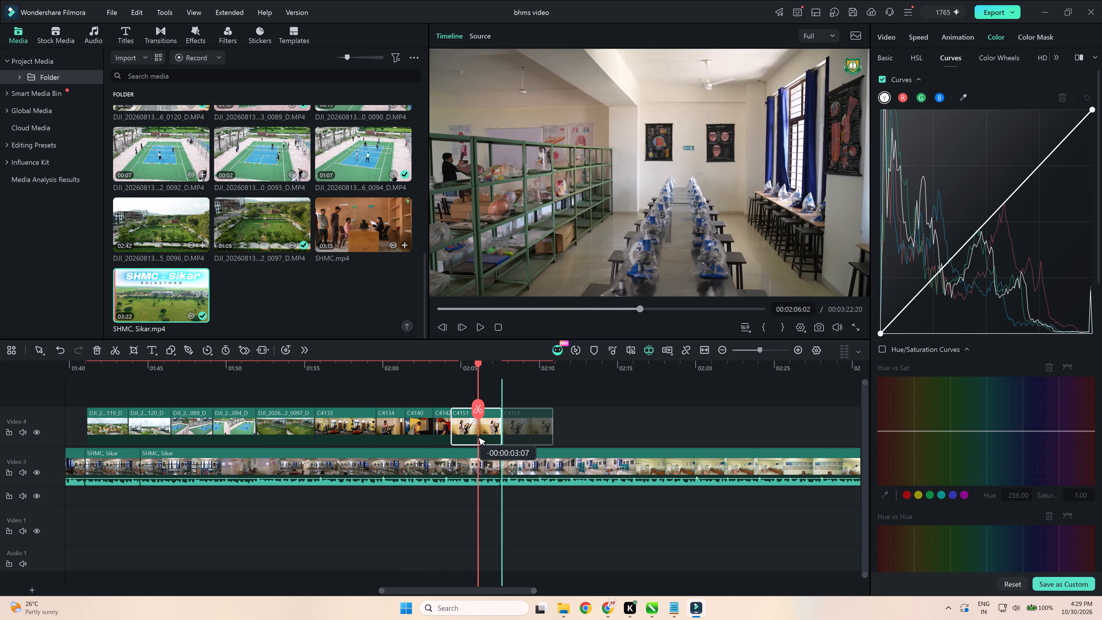
left_click_drag(473, 433, 477, 434)
left_click(479, 435)
left_click_drag(490, 433, 490, 436)
left_click_drag(504, 430, 497, 439)
Play back the beginning of the Video 4 overlay sequence to check its start against the SHMC, Sikar footage.
scroll(548, 460, "down", 5, "ctrl")
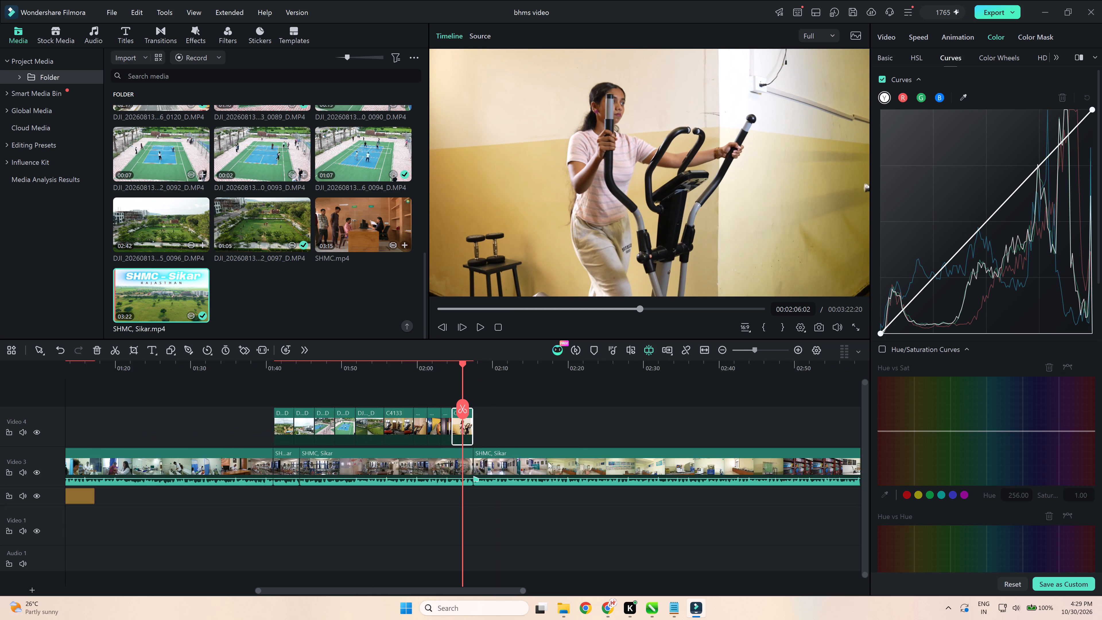
scroll(548, 462, "down", 2, "ctrl")
left_click(356, 368)
scroll(408, 501, "up", 8, "ctrl")
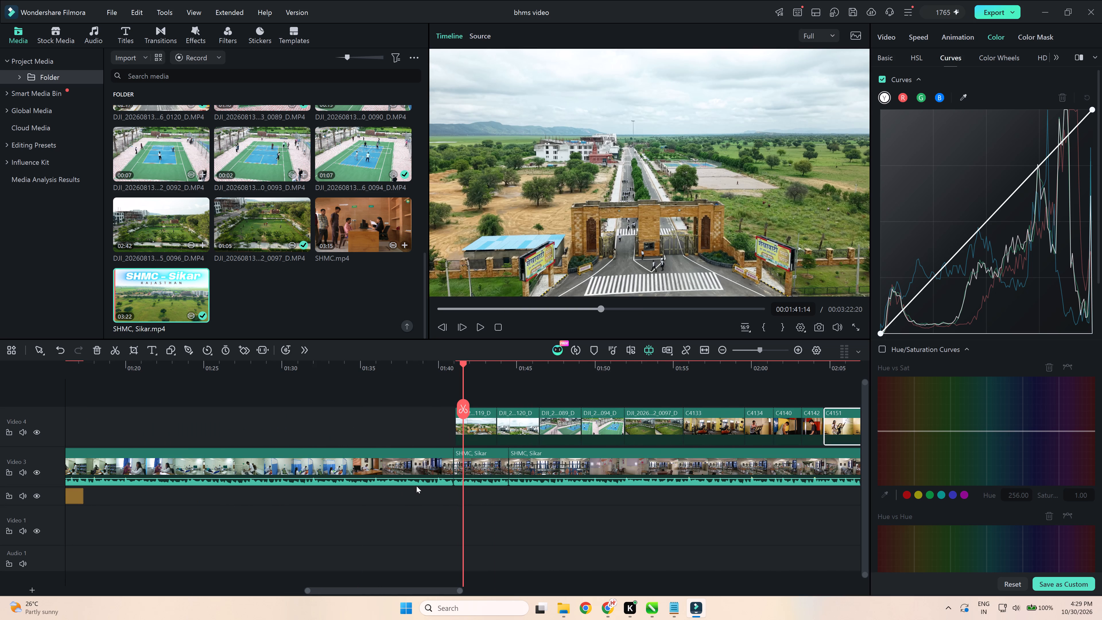
key("space")
scroll(419, 474, "down", 3, "ctrl")
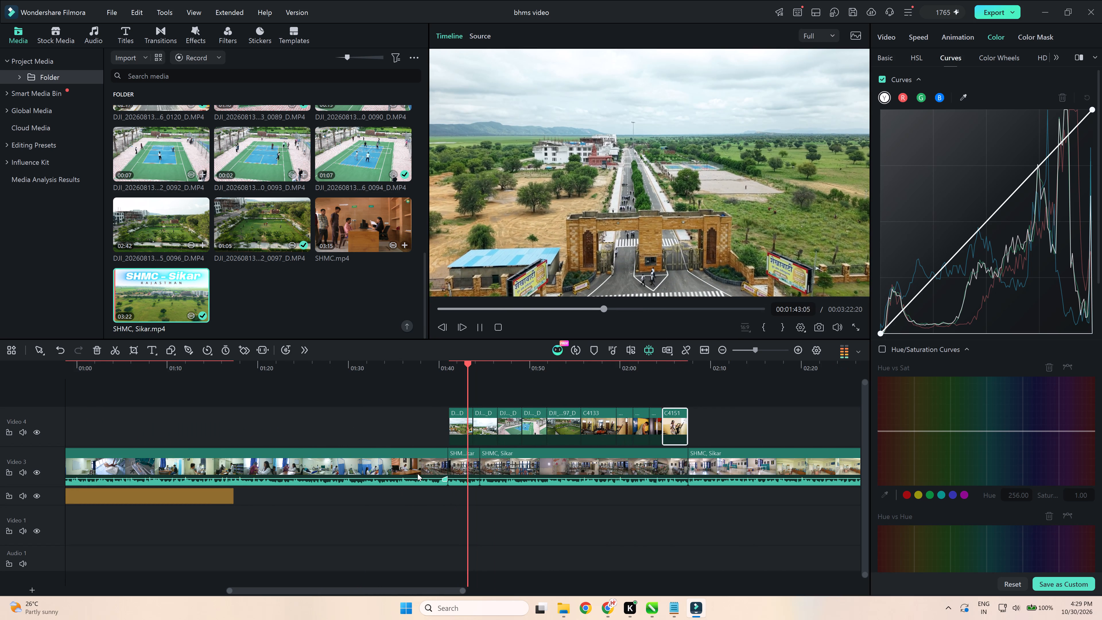
scroll(419, 500, "up", 1)
key("space")
Move the Portrait Refine effect to a new track above Video 4, aligning its end with the end of clip C4151.
left_click_drag(196, 494, 573, 382)
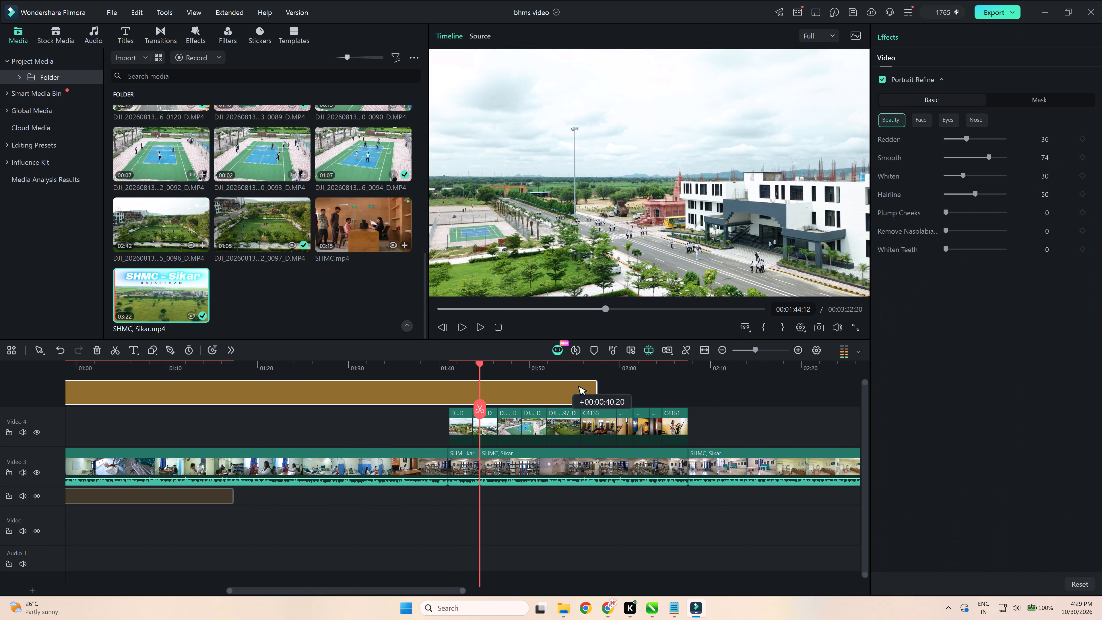
left_click_drag(573, 382, 651, 389)
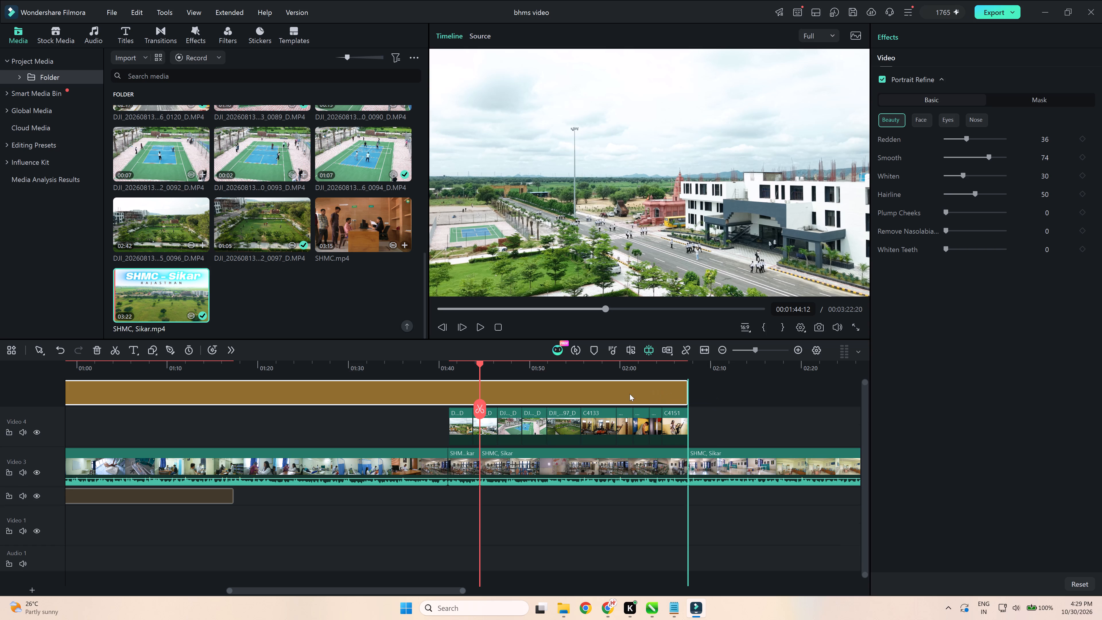
Split the Portrait Refine effect at 00:01:41:02, where the Video 4 overlay clips begin, and delete the part before it.
left_click_drag(483, 363, 475, 368)
left_click_drag(463, 365, 432, 379)
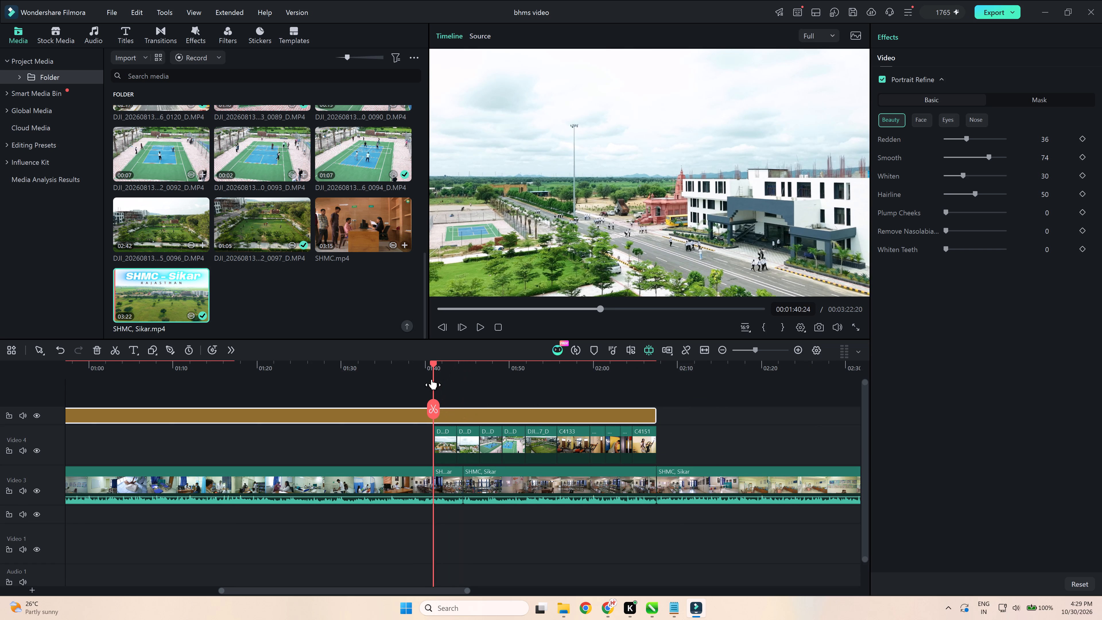
left_click_drag(432, 379, 436, 386)
left_click(402, 420)
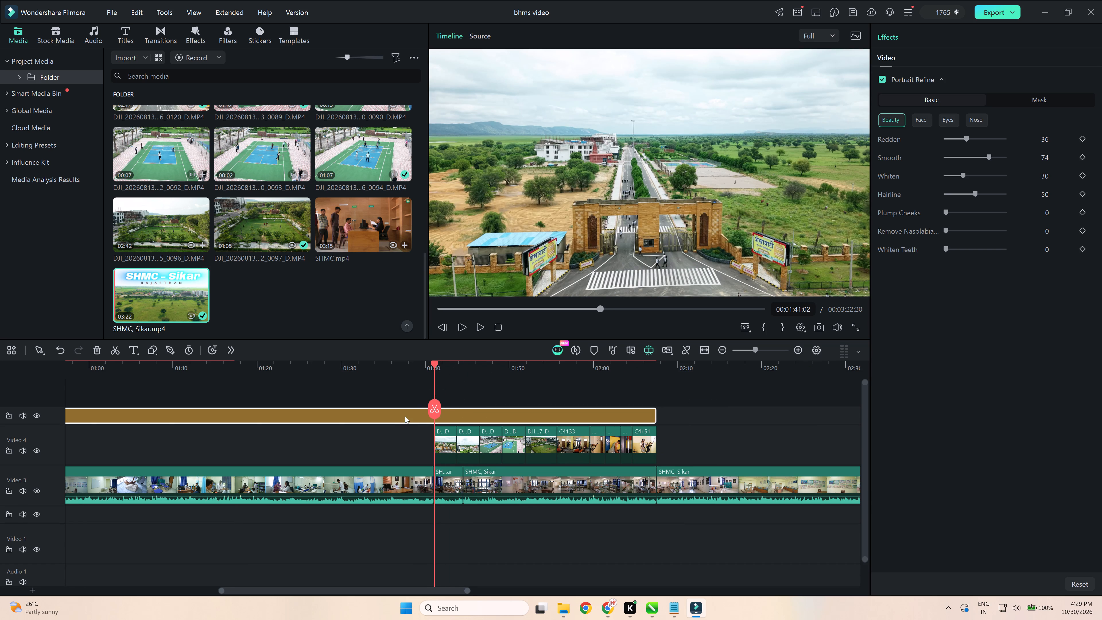
key("ctrl+b")
left_click(388, 413)
left_click(393, 419)
key("Delete")
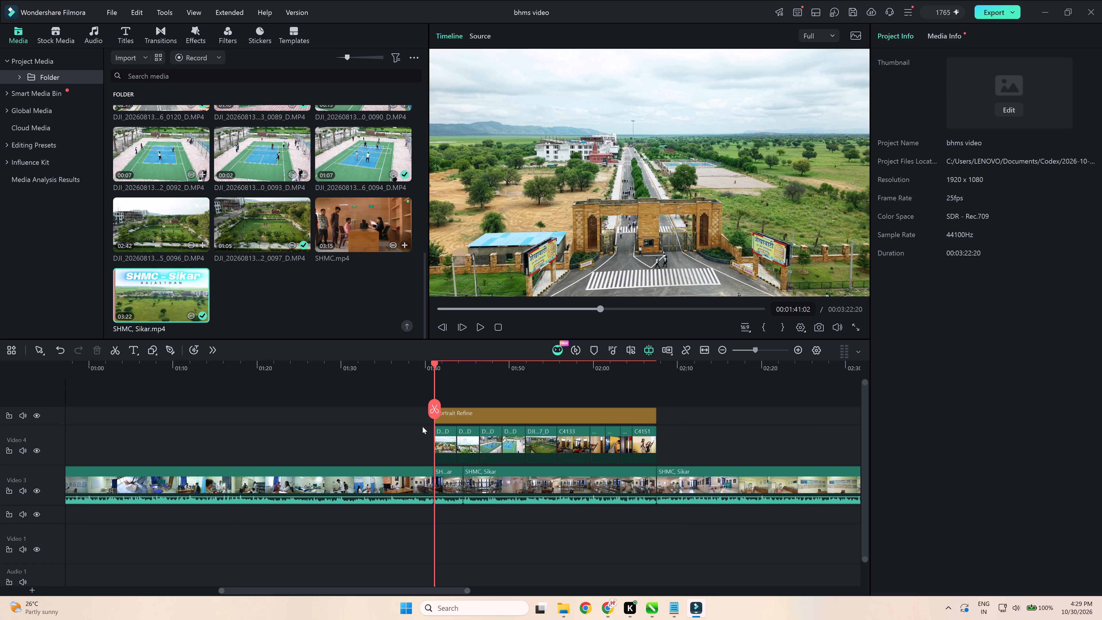
Group the Portrait Refine effect, all Video 4 overlay clips and the two SHMC, Sikar splits beneath them under one blue colour.
left_click_drag(445, 514, 649, 402)
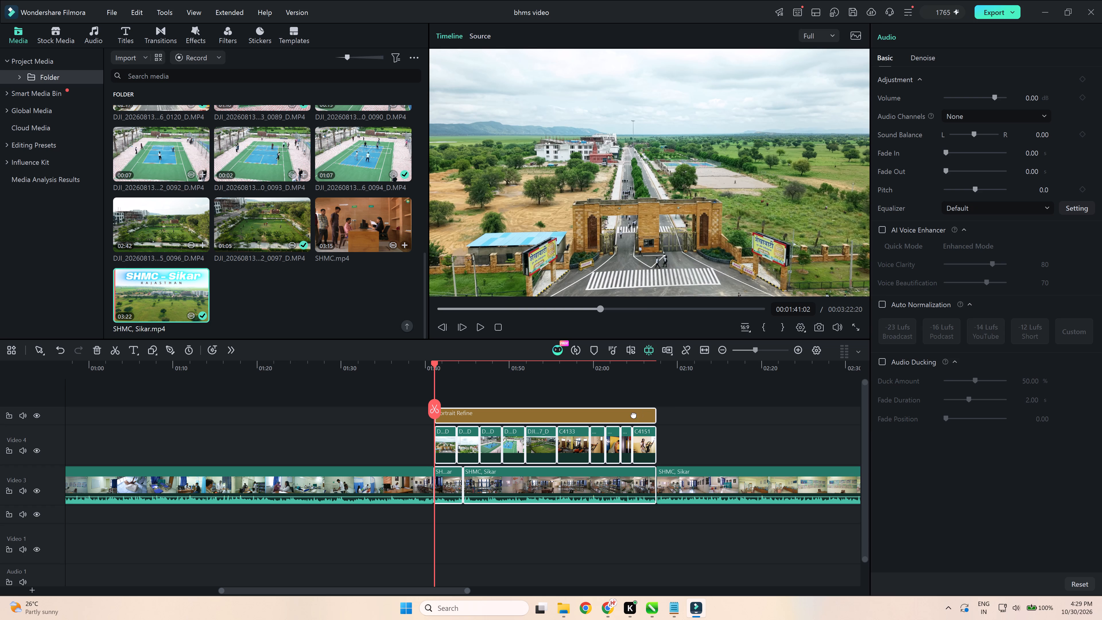
right_click(634, 414)
left_click(668, 248)
Play back the overlay section from 00:01:41:02 to check the drone and gym clips with the trimmed Portrait Refine effect.
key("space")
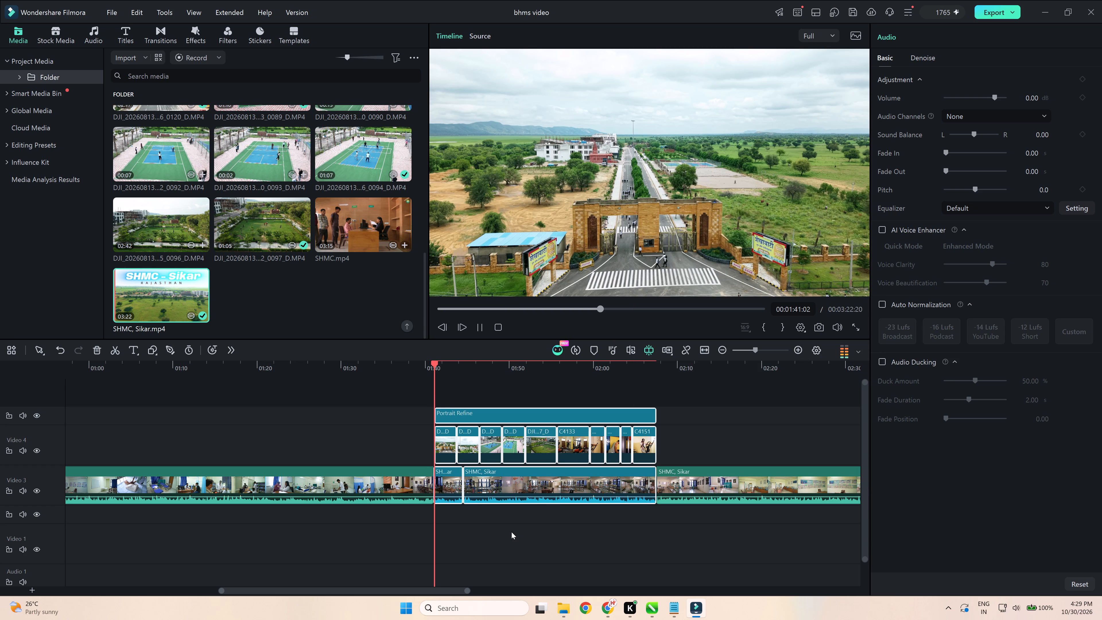
scroll(511, 532, "down", 2, "ctrl")
left_click(511, 527)
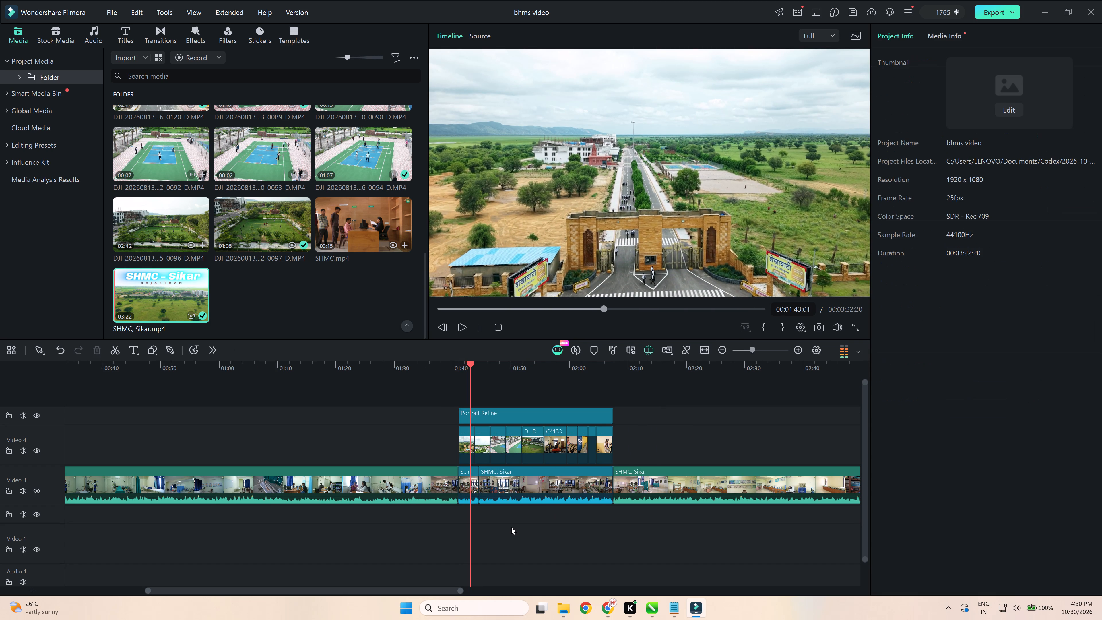
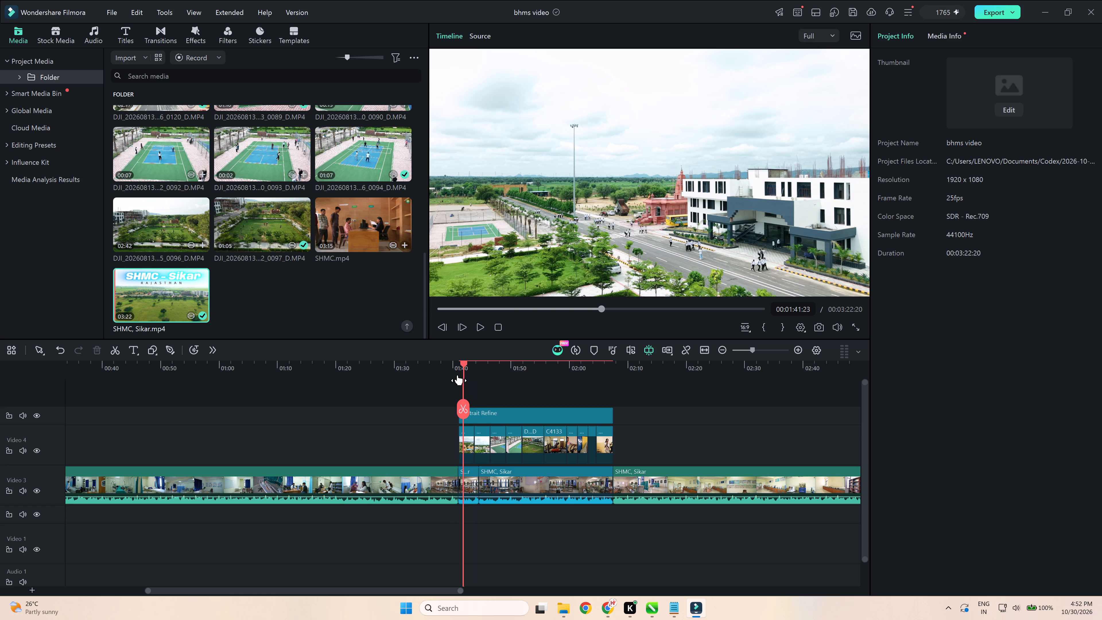
Render a smooth-playback preview of the timeline with the playhead placed at the start of the Portrait Refine and Video 4 overlay section.
left_click_drag(457, 375, 454, 376)
left_click_drag(455, 368, 457, 371)
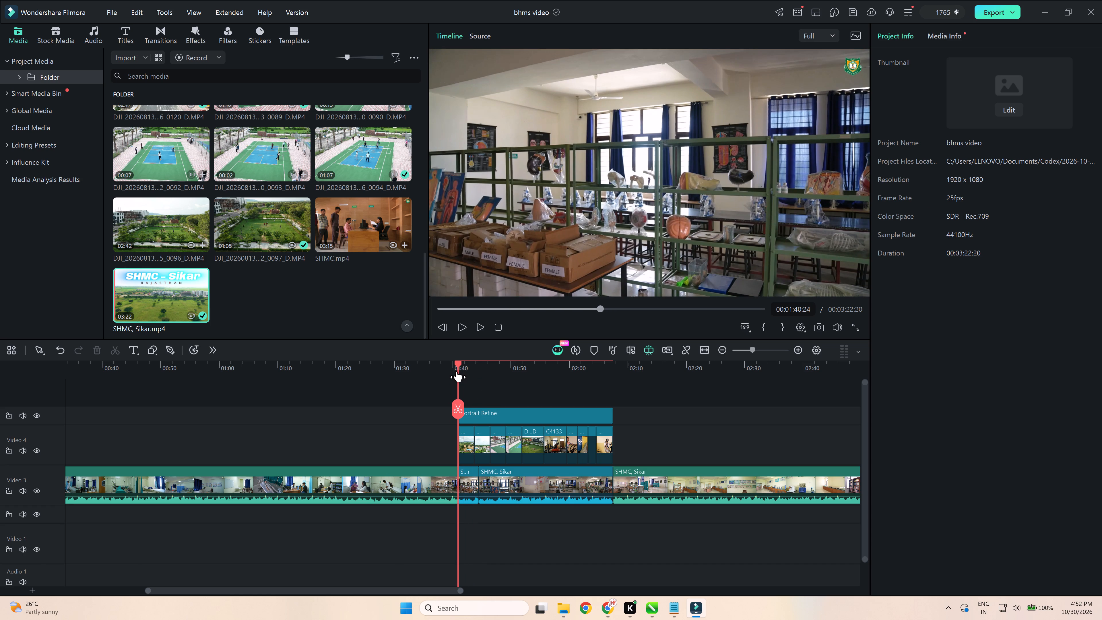
key("Return")
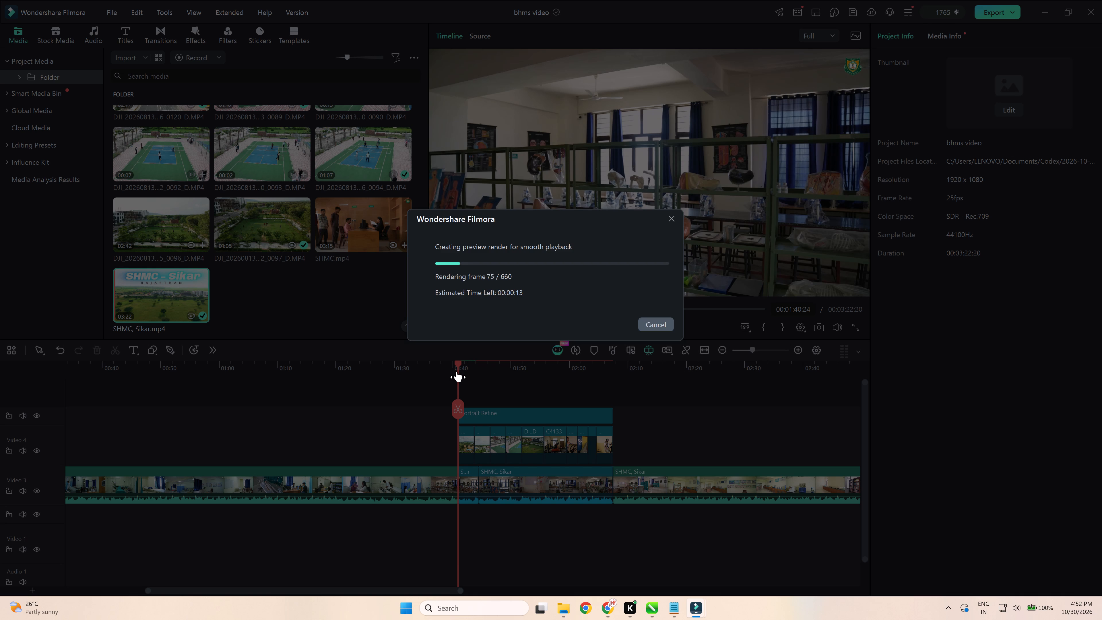